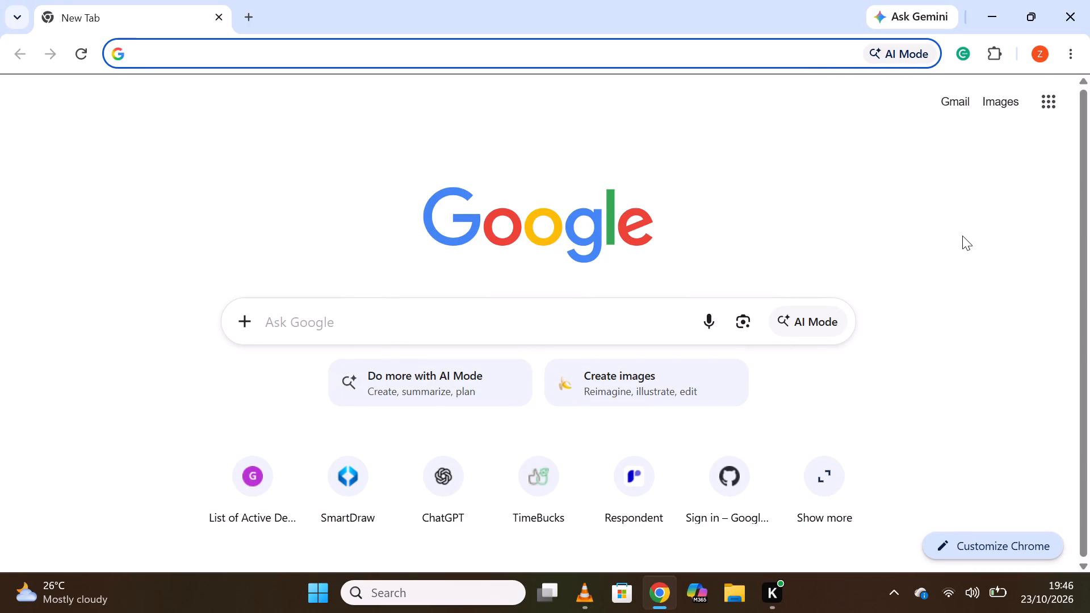
Reopen the Canva page visited at 4:42 PM from the browsing history.
key(ctrl+h)
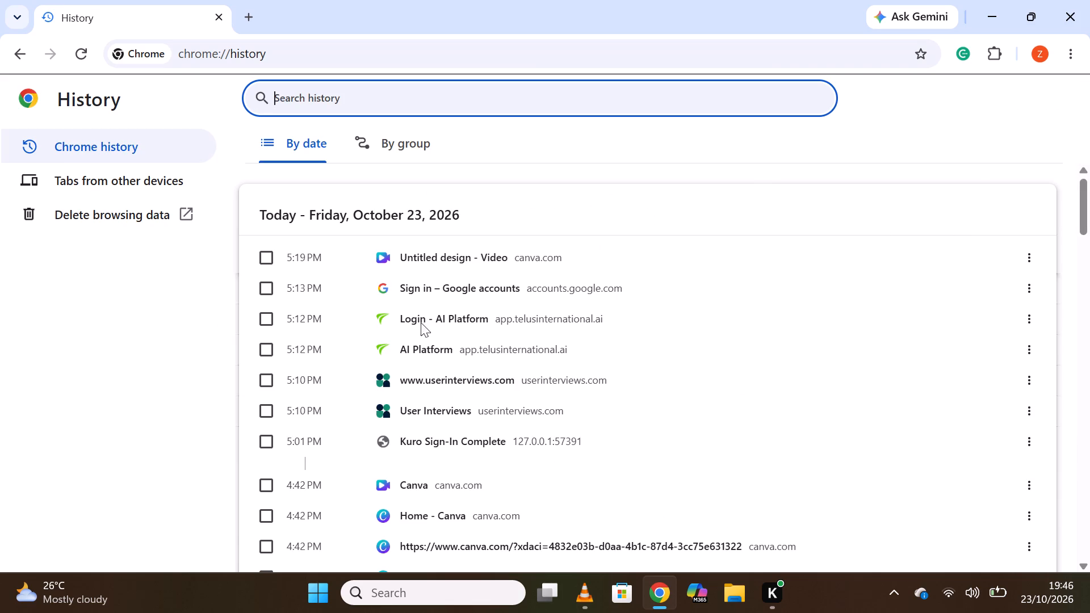
click(408, 490)
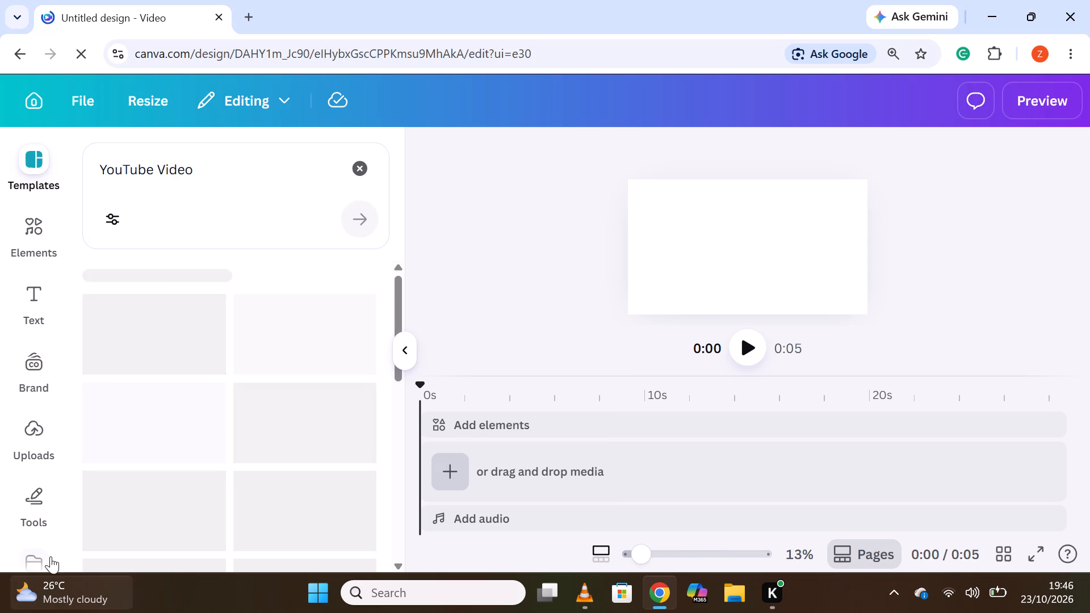
Search the stock videos for Nature using the recent search term.
scroll(45, 512, down, 6)
click(37, 548)
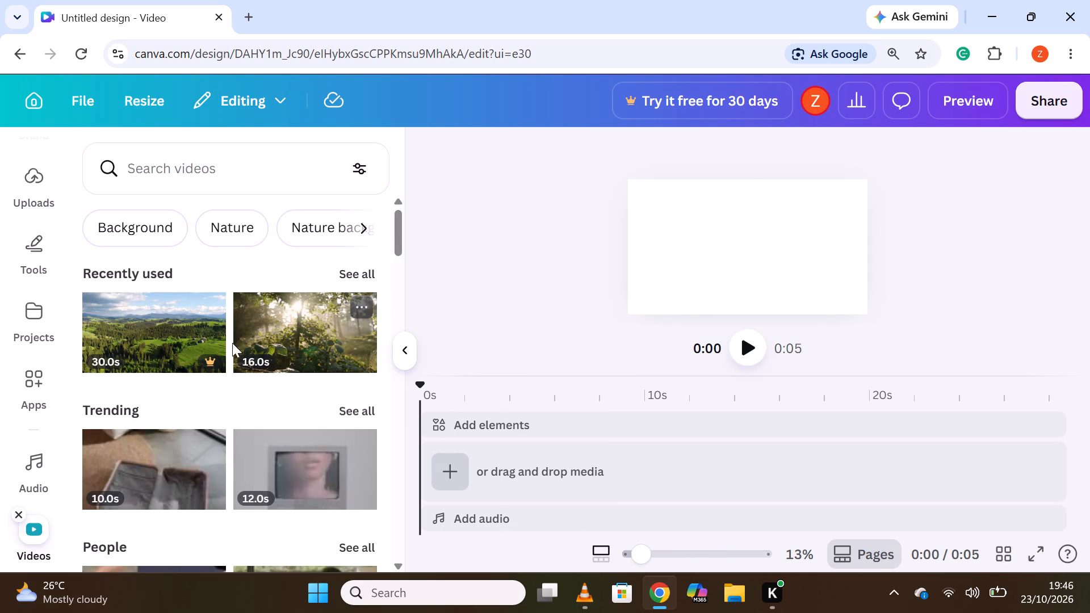
scroll(232, 343, down, 3)
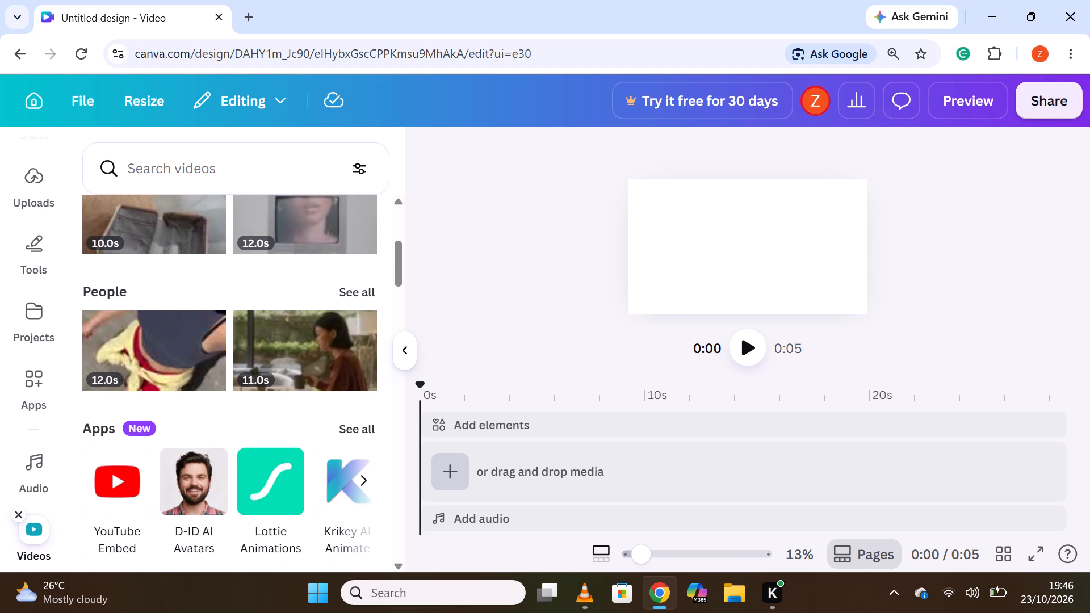
click(171, 165)
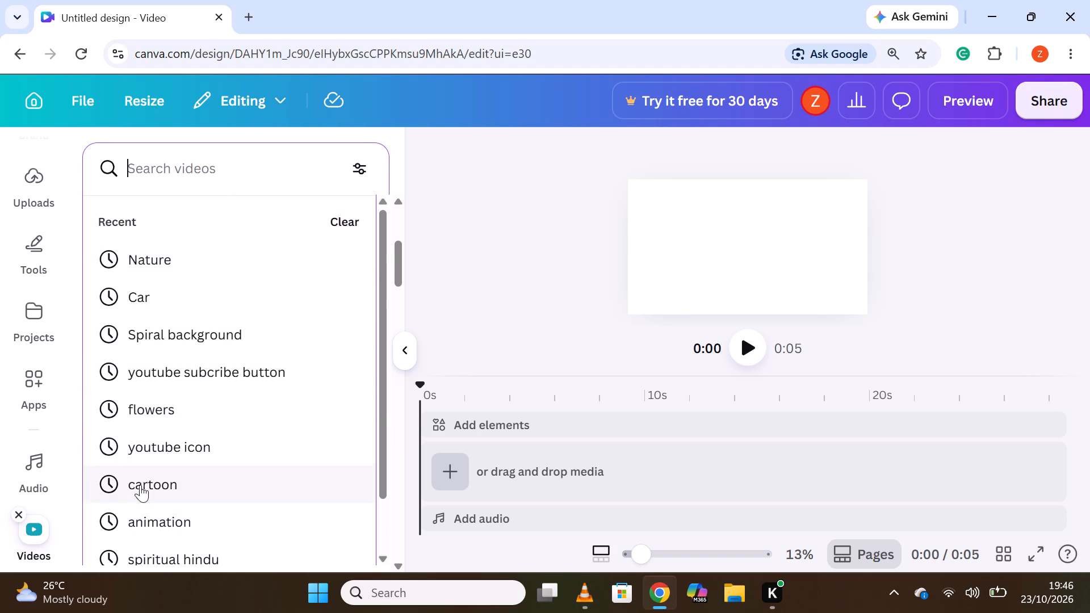
scroll(158, 322, down, 3)
scroll(151, 308, up, 3)
click(175, 250)
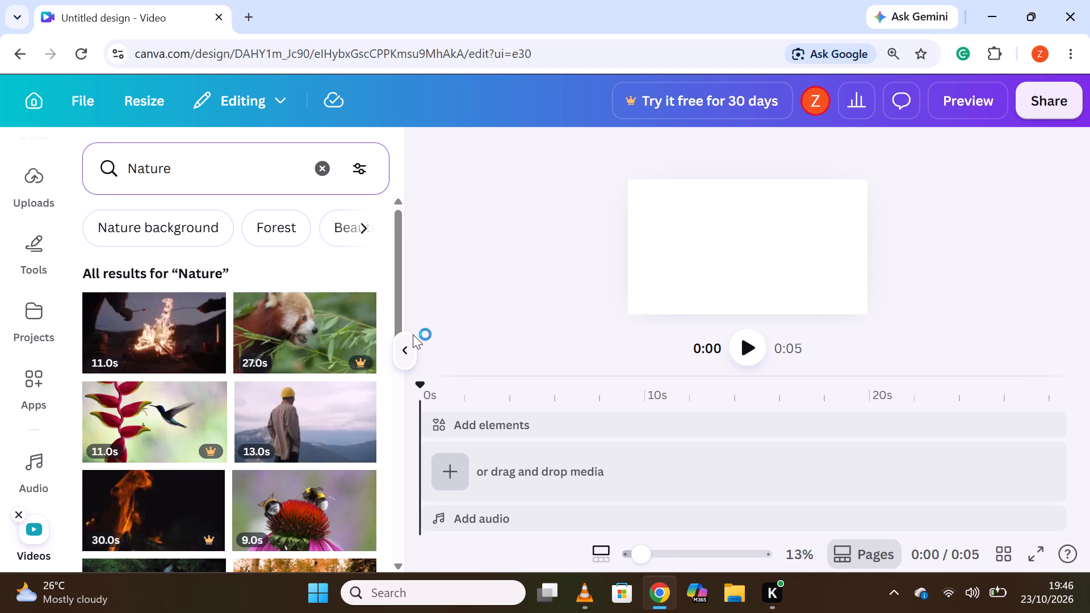
Add the 18-second clip of dark misty foliage to the timeline's elements track, near the start.
scroll(189, 318, down, 9)
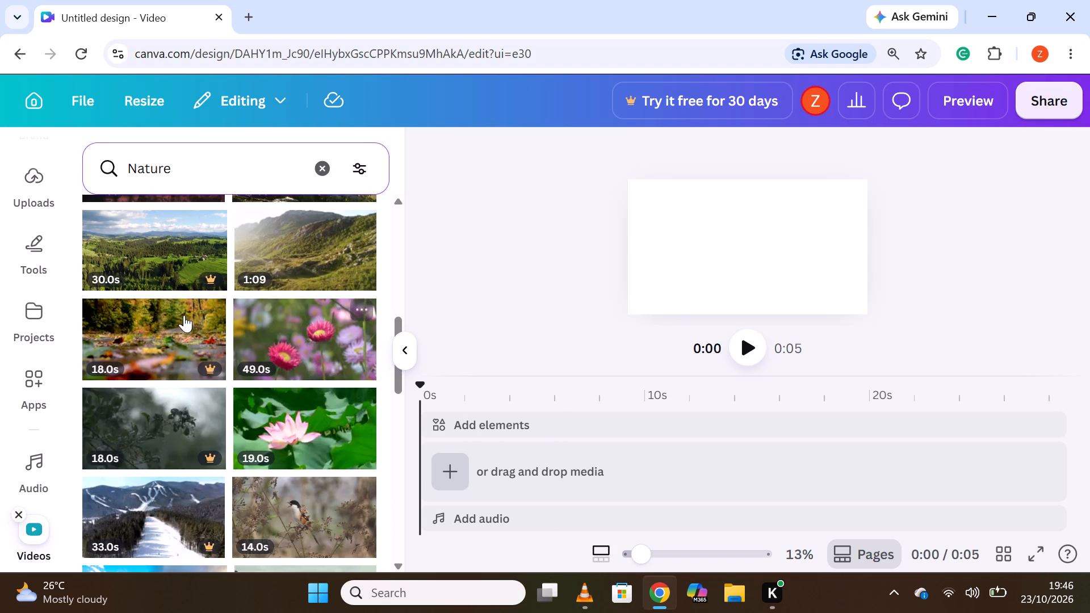
drag(161, 333, 523, 394)
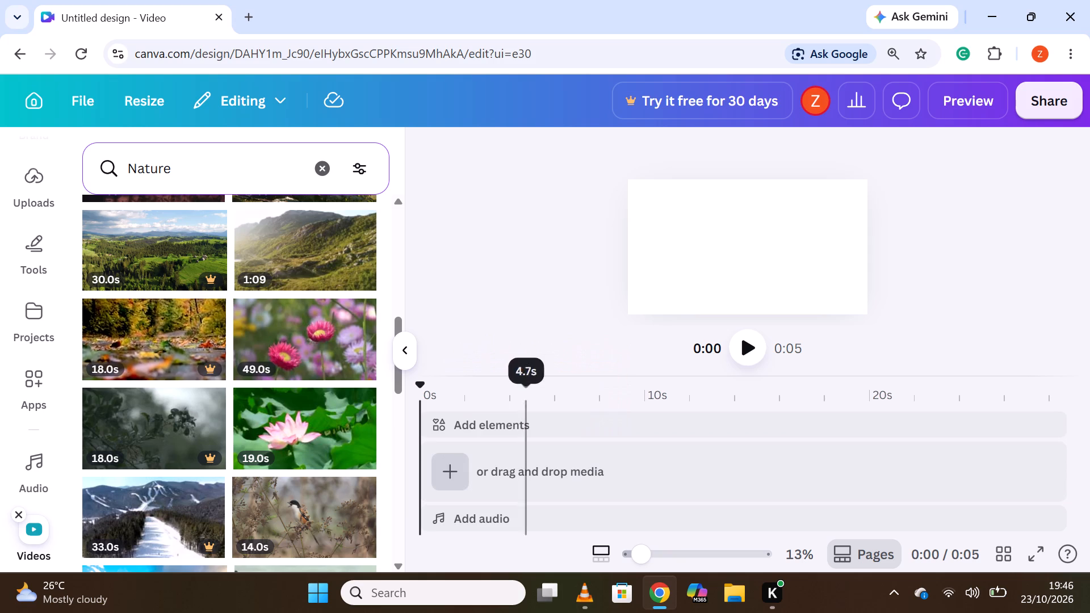
scroll(515, 454, up, 2)
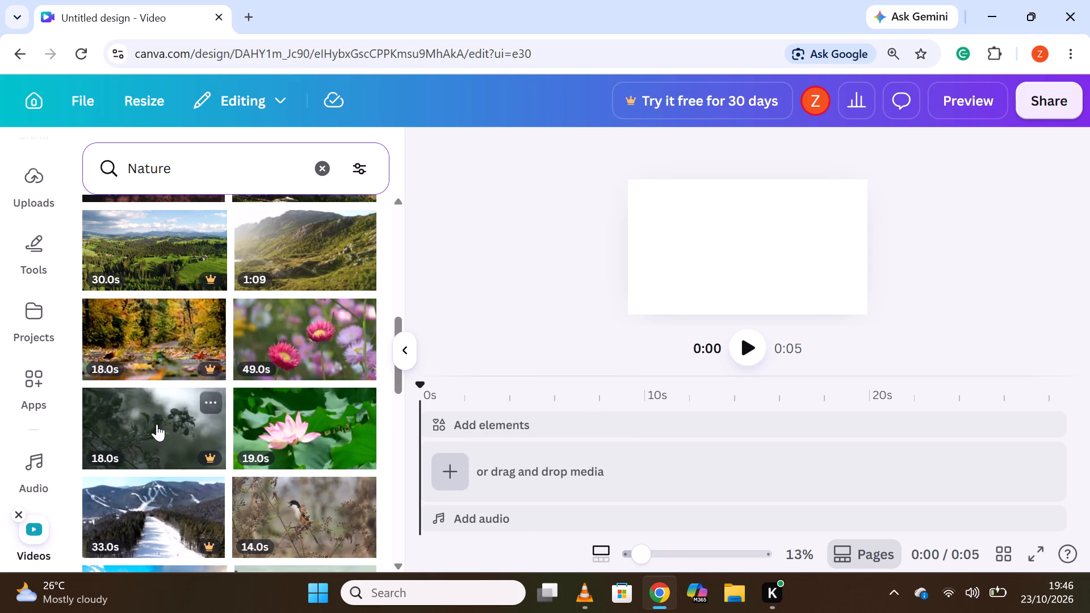
drag(156, 424, 506, 423)
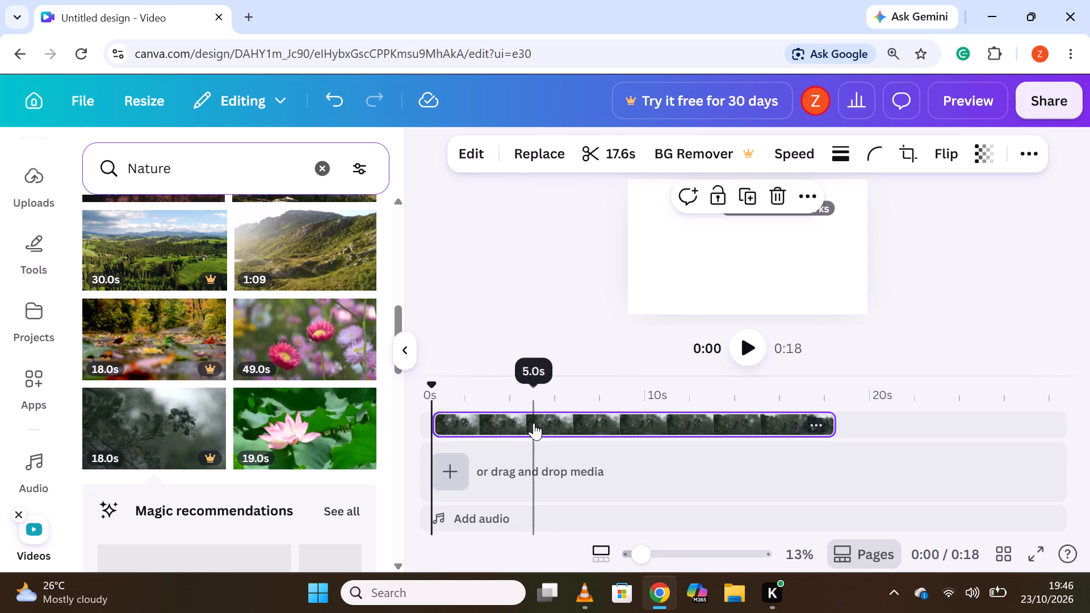
Add the 25-second green forest lake clip on a track above the foliage clip, starting at 0 s.
scroll(534, 423, up, 2)
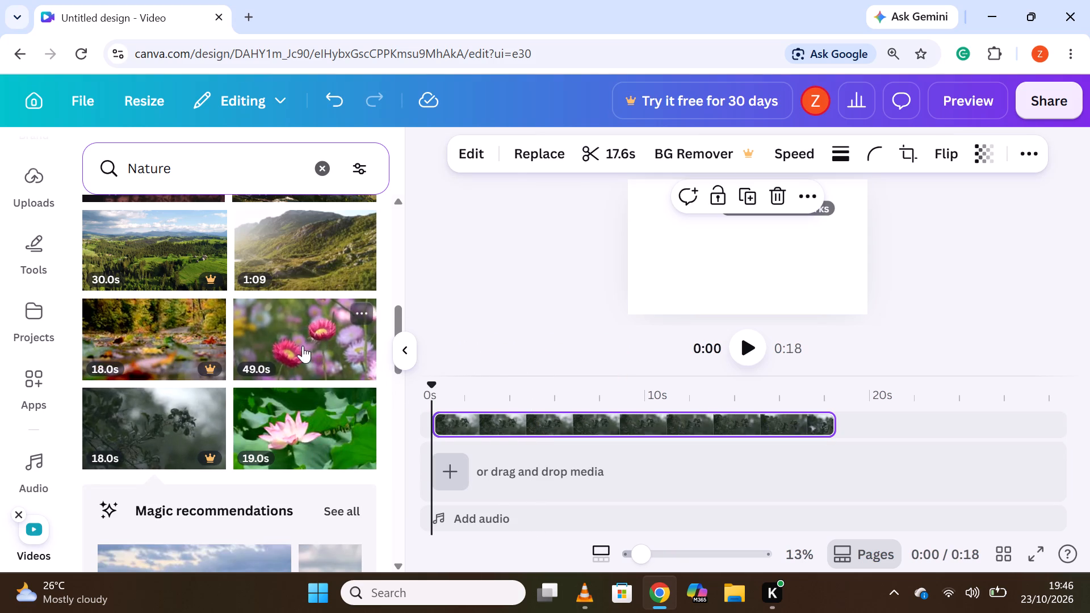
scroll(303, 346, down, 6)
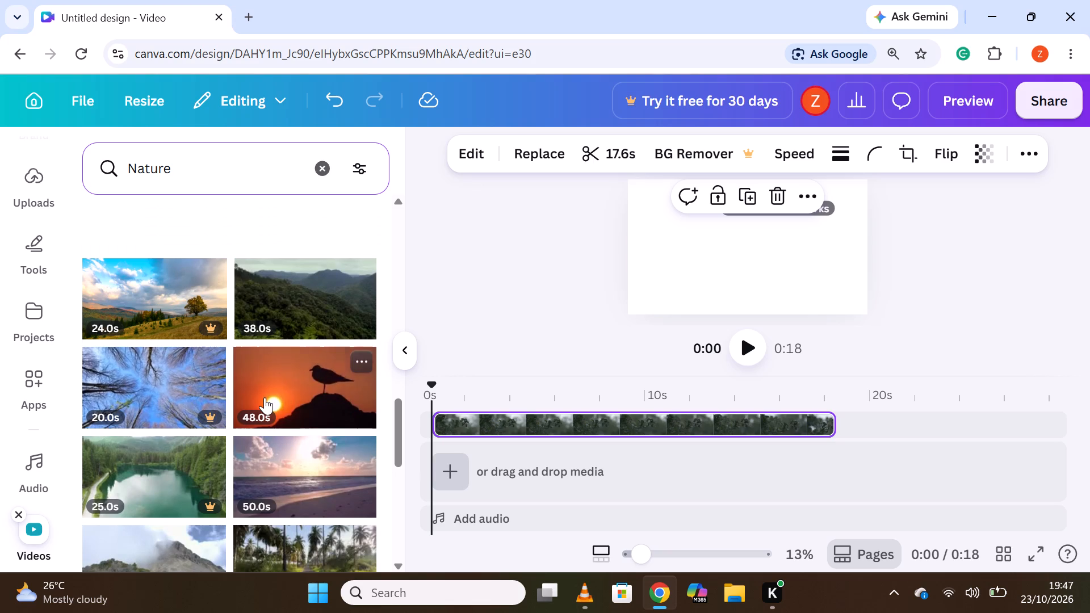
scroll(248, 441, down, 1)
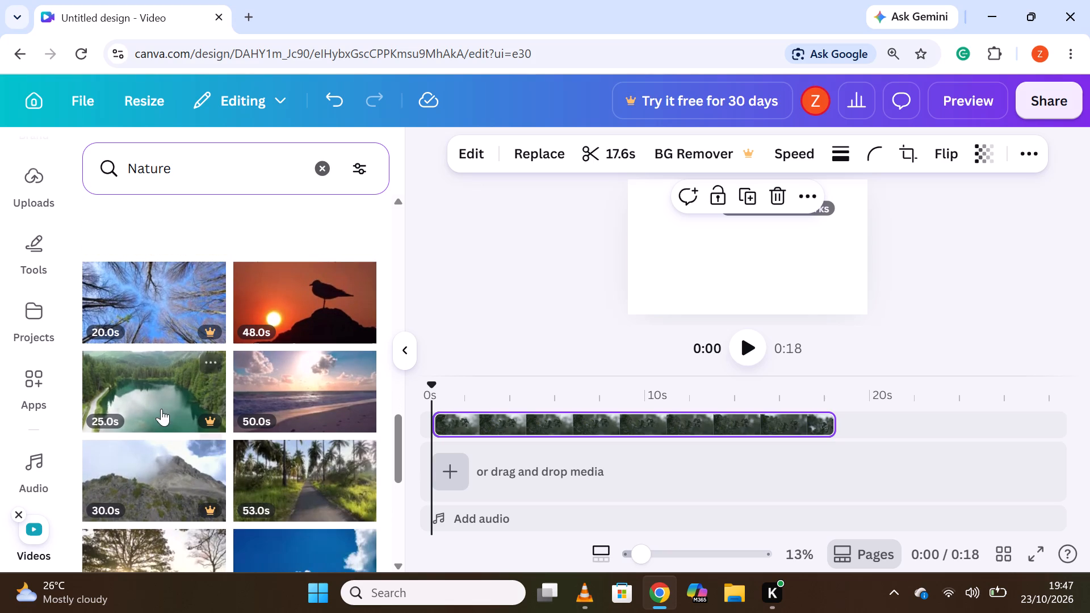
drag(172, 416, 555, 404)
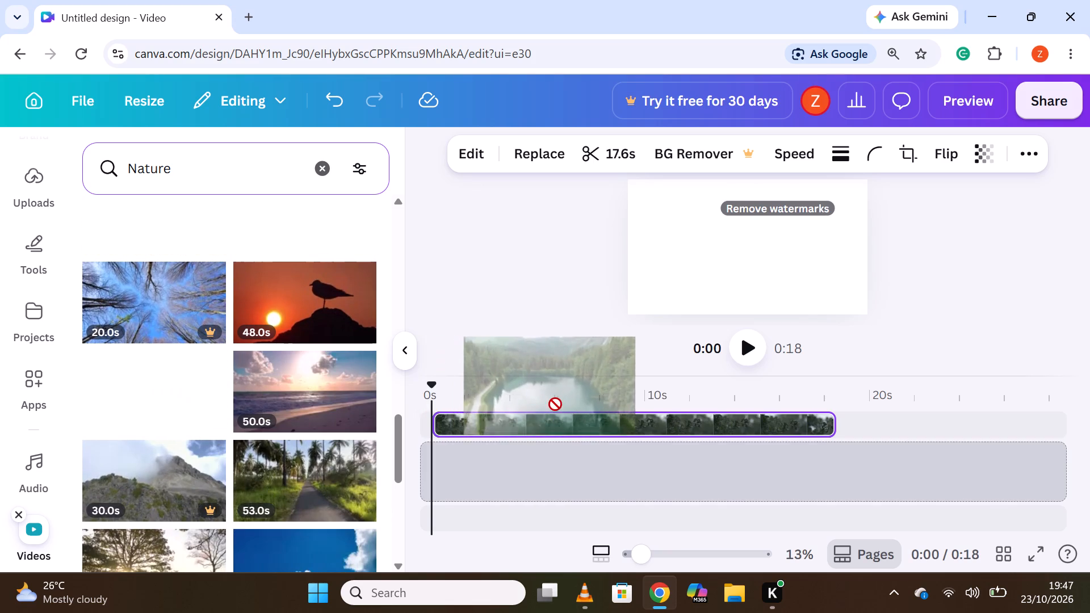
drag(555, 404, 567, 412)
drag(567, 406, 567, 413)
drag(570, 422, 502, 419)
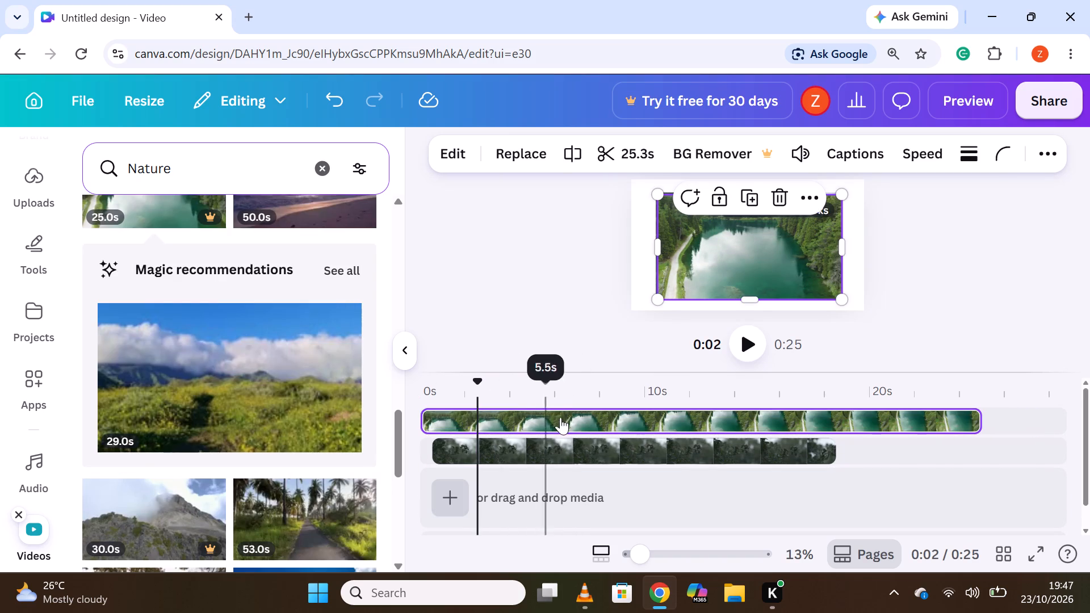
Add the 30-second cloudy mountain peak clip on a new track above the lake clip, starting at 0 s.
scroll(547, 404, up, 2)
scroll(109, 431, down, 3)
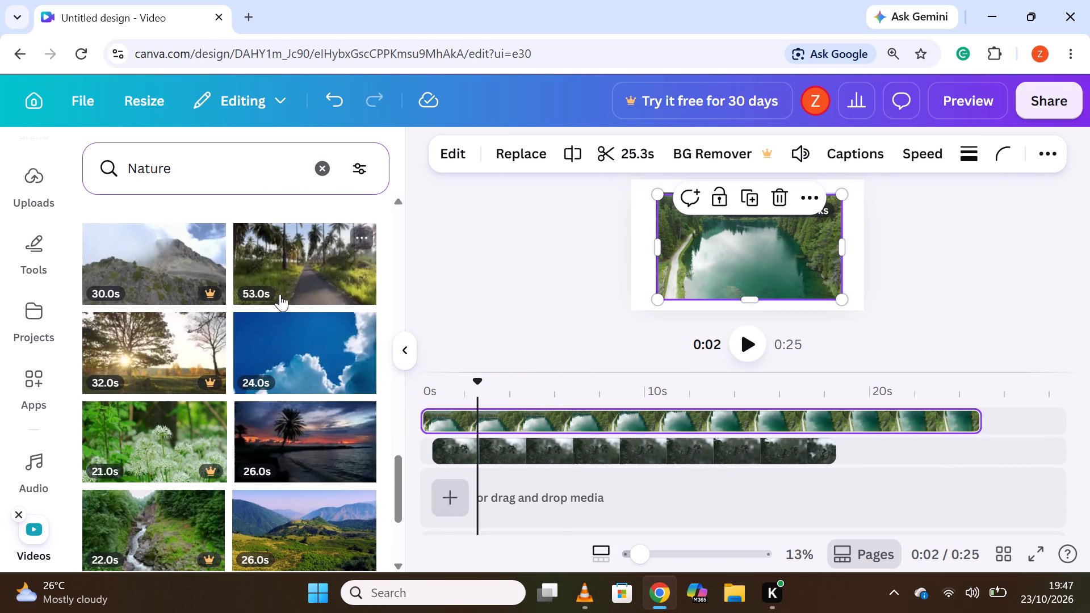
drag(130, 259, 521, 409)
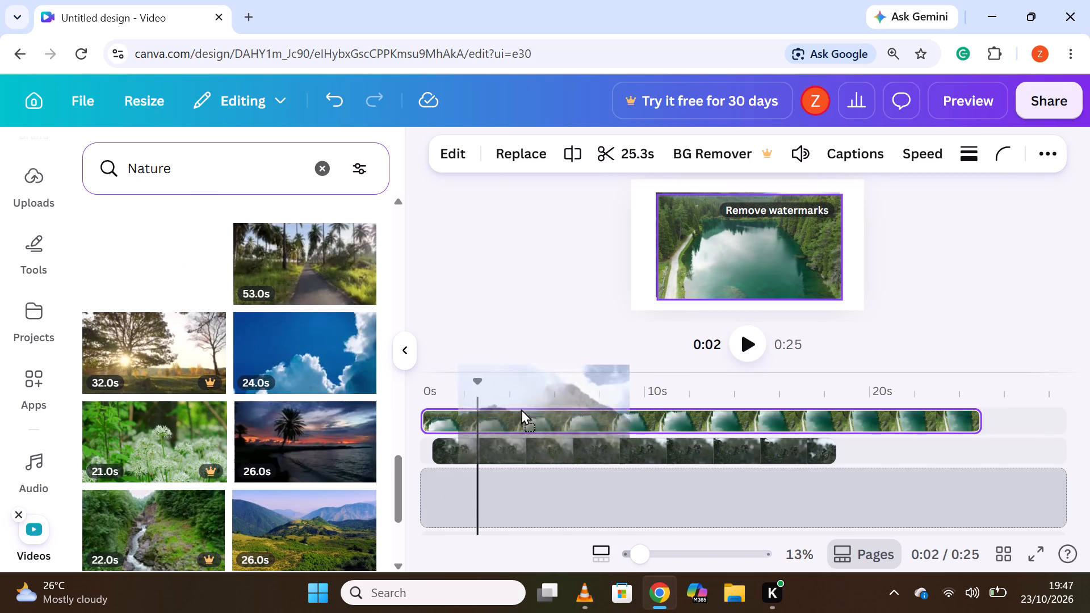
drag(521, 409, 522, 407)
drag(526, 415, 455, 412)
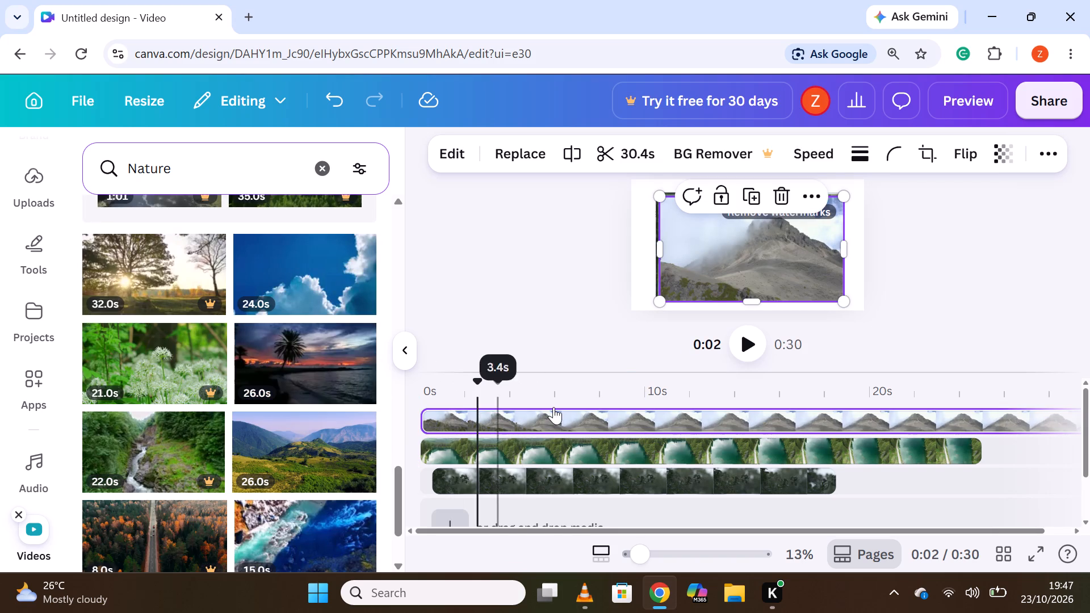
Add the 21-second white wildflowers clip on a new track above the mountain clip, starting at 0 s.
scroll(554, 405, up, 2)
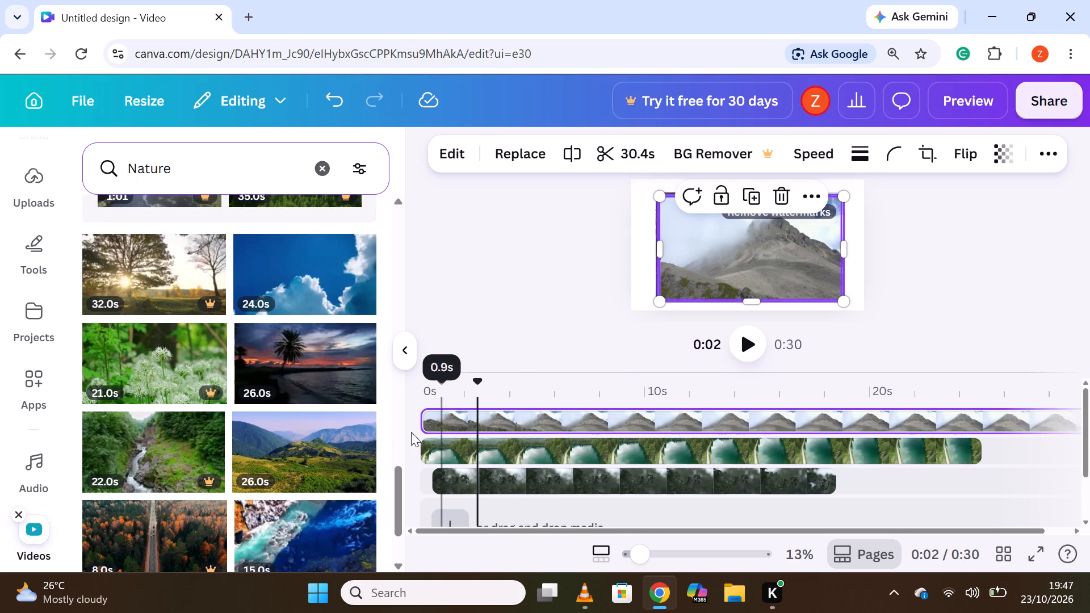
scroll(137, 383, down, 1)
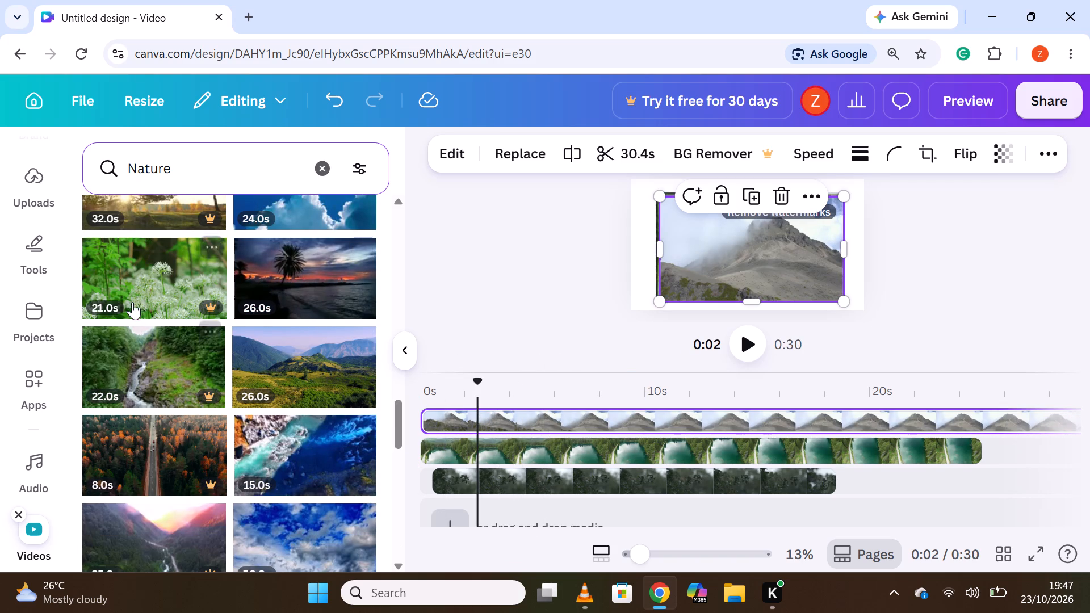
drag(132, 295, 483, 407)
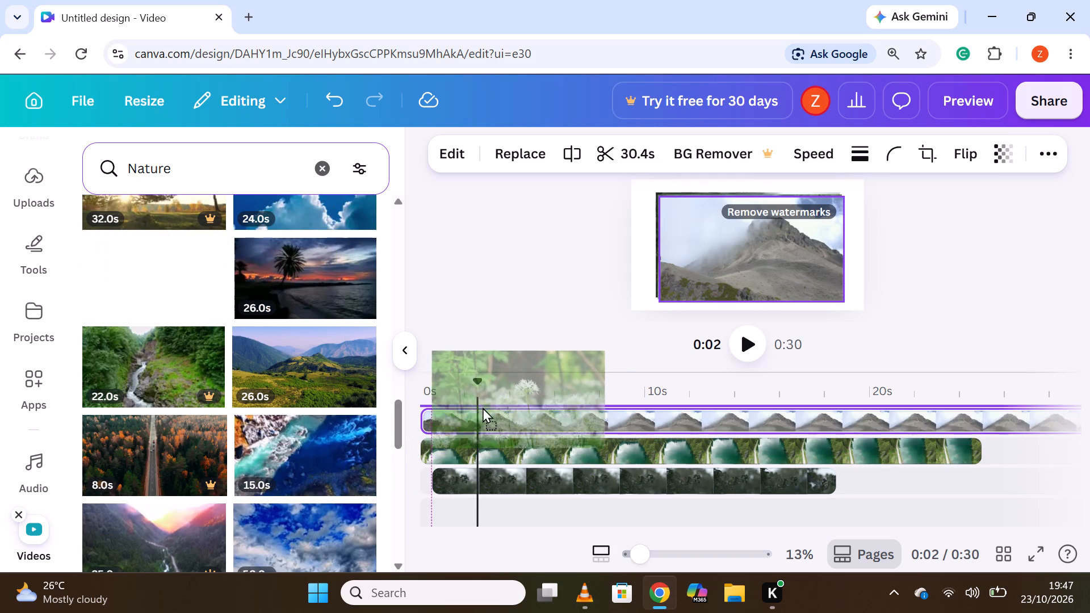
drag(483, 407, 489, 408)
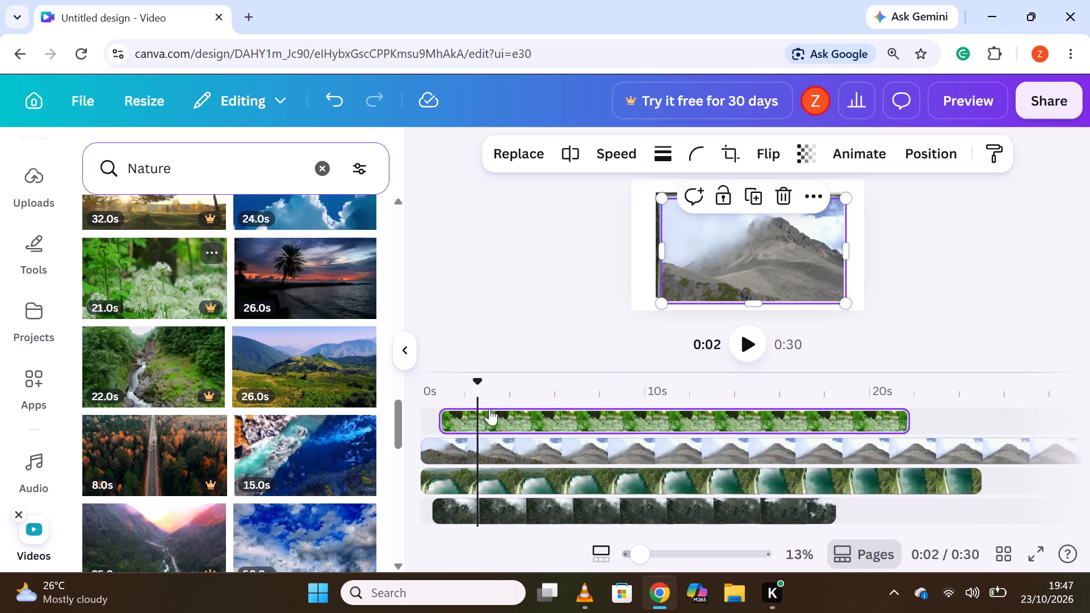
drag(609, 424, 571, 424)
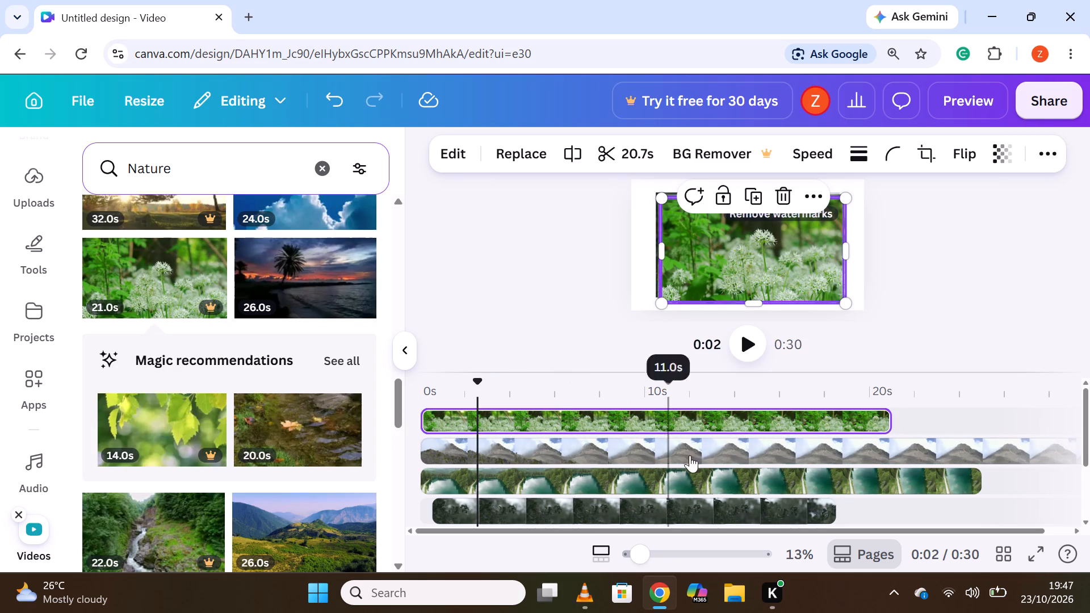
Add the recommended 20-second clip of autumn leaves in a stream to the empty main video track.
scroll(730, 472, down, 1)
scroll(727, 468, up, 1)
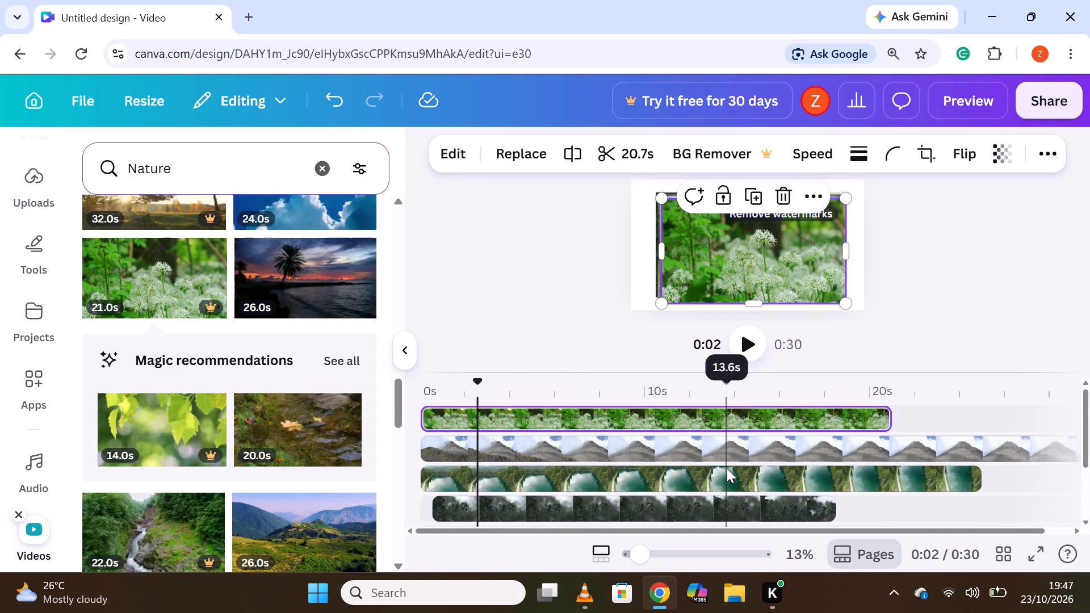
scroll(727, 468, down, 1)
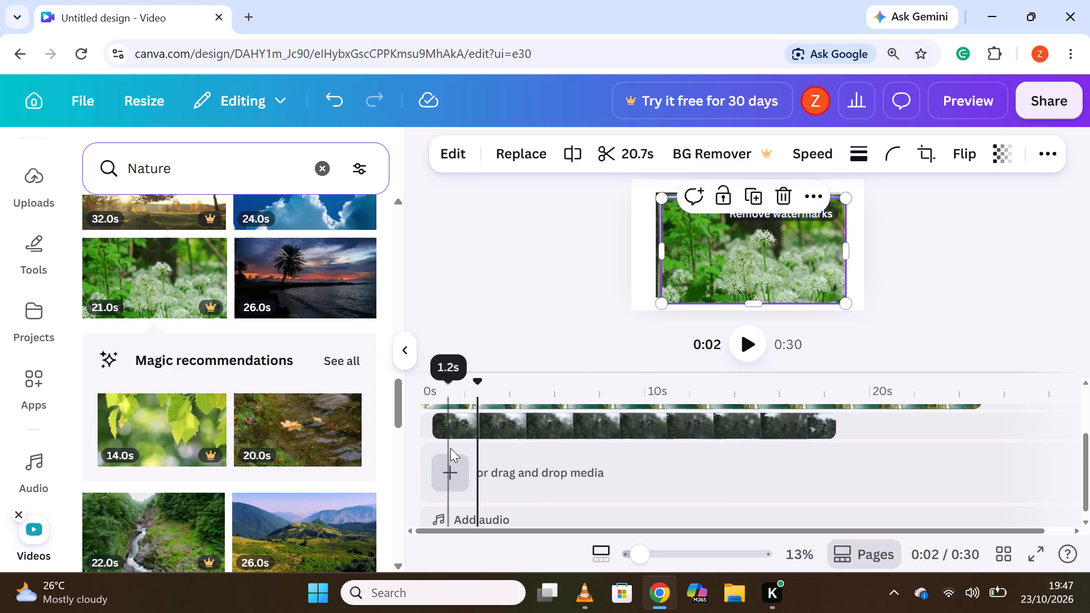
click(466, 471)
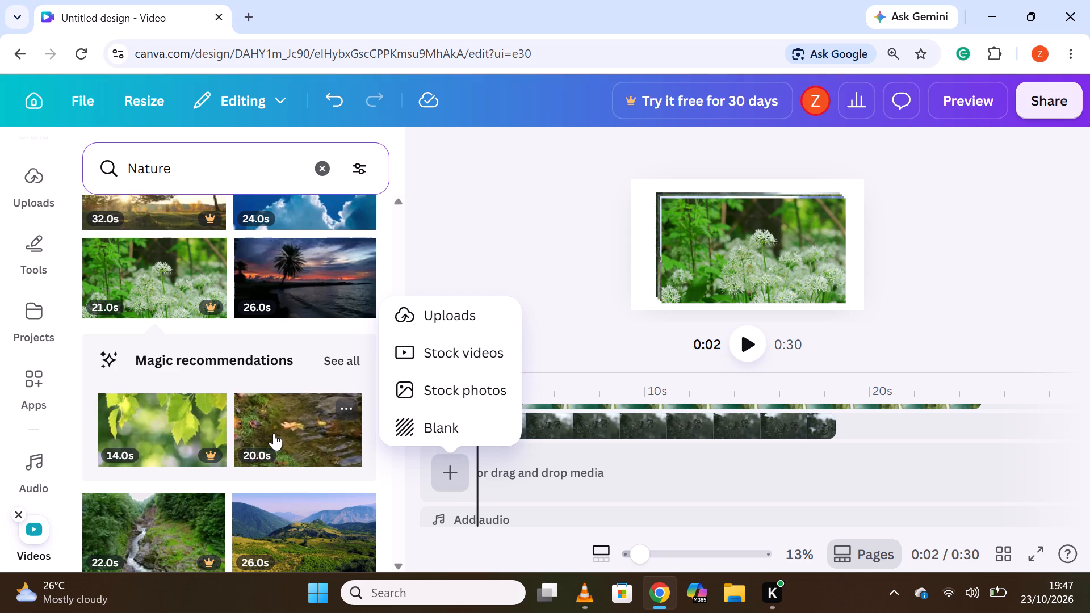
click(305, 428)
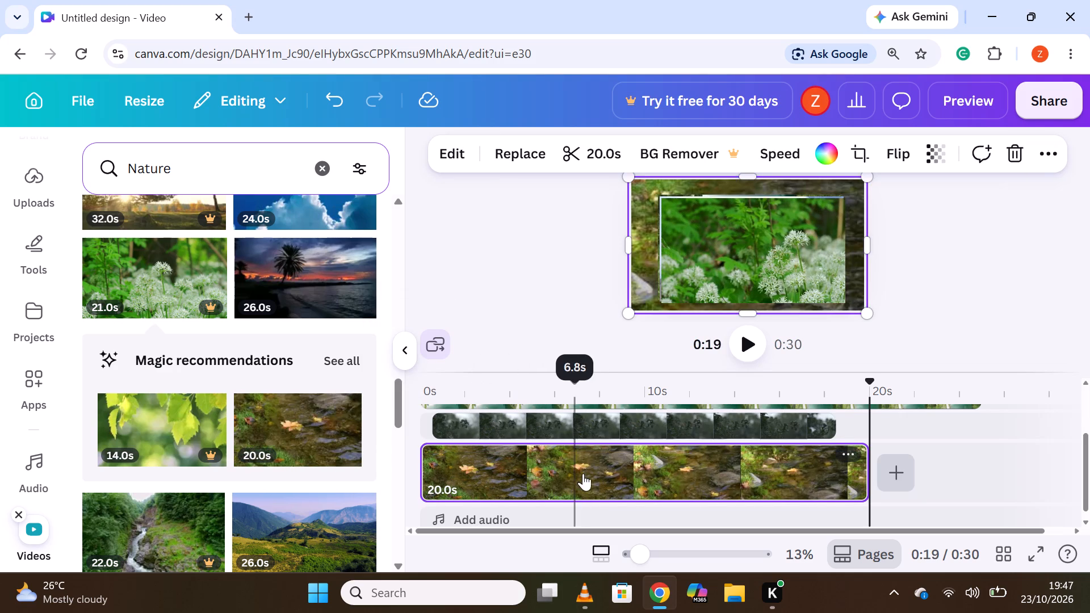
Split the autumn leaves clip on the main track at about 9.4 s.
scroll(591, 471, down, 1)
click(440, 470)
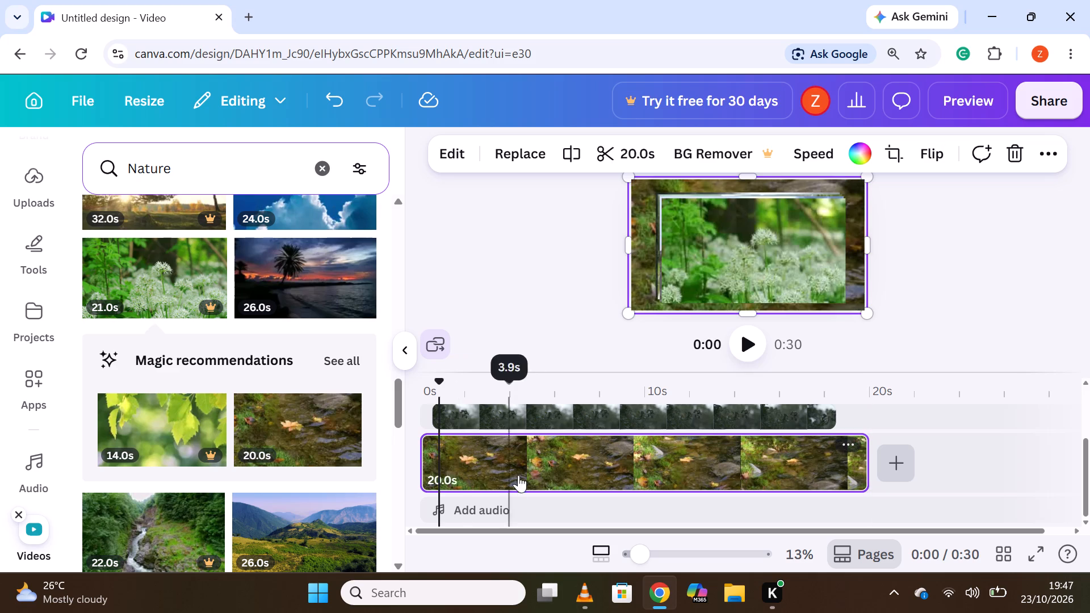
drag(452, 473, 490, 473)
click(485, 471)
click(473, 468)
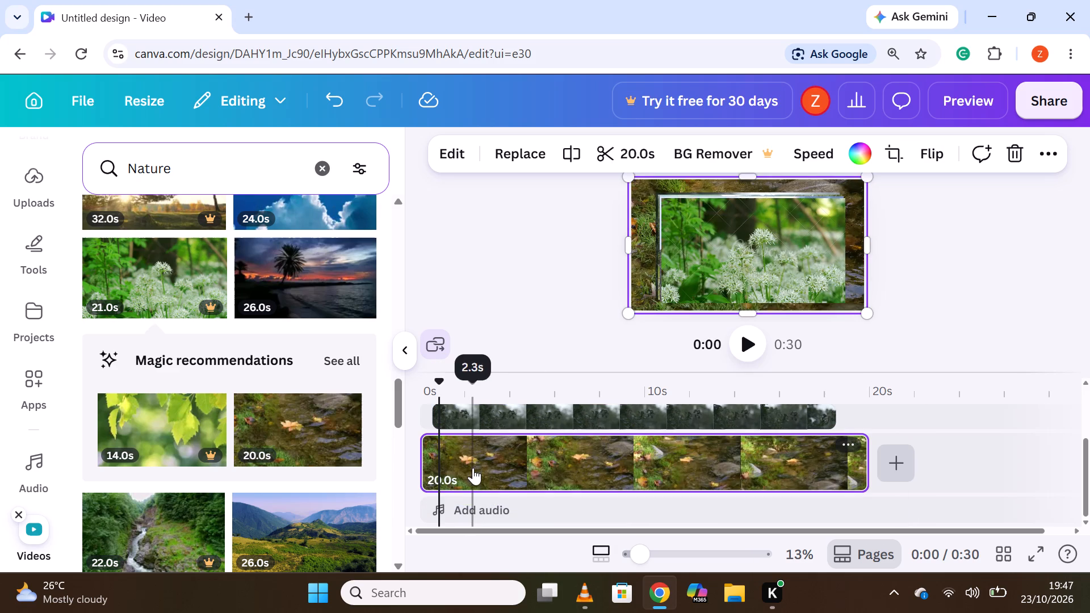
scroll(550, 462, up, 1)
scroll(548, 462, down, 1)
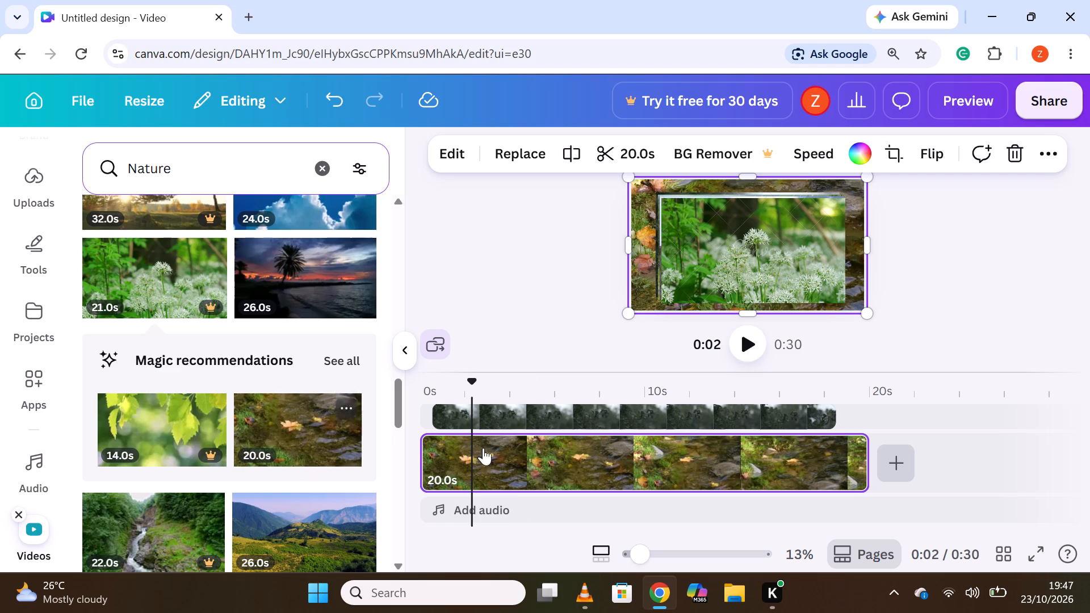
click(634, 468)
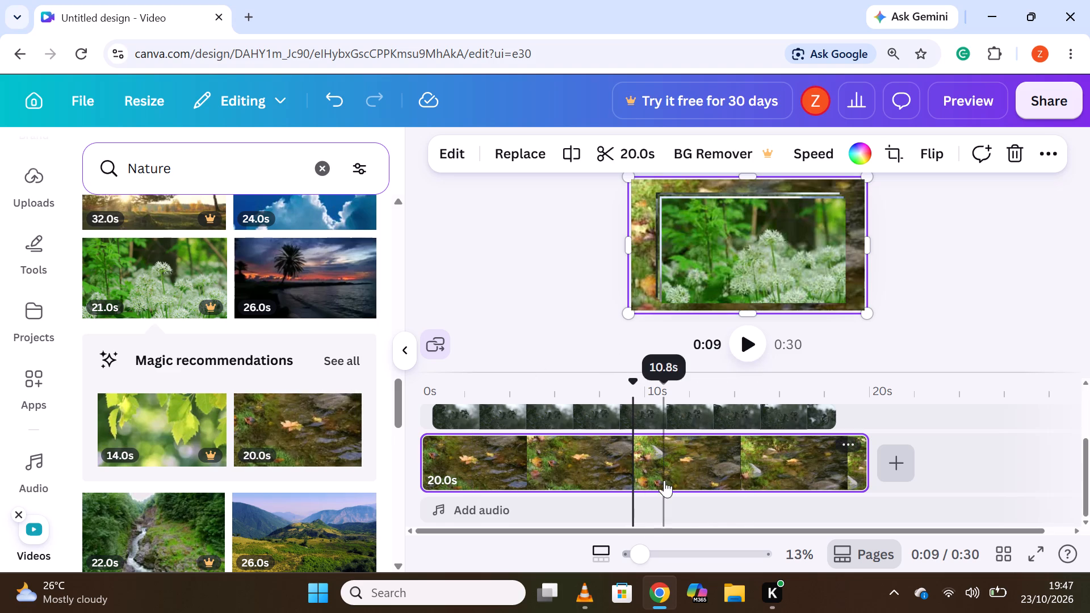
right_click(633, 471)
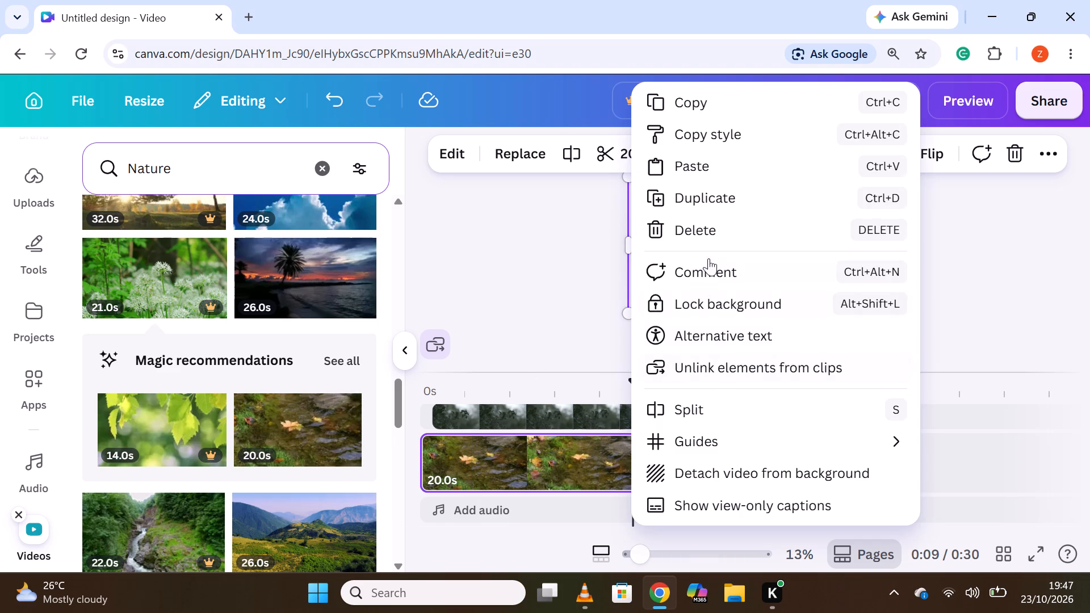
click(677, 416)
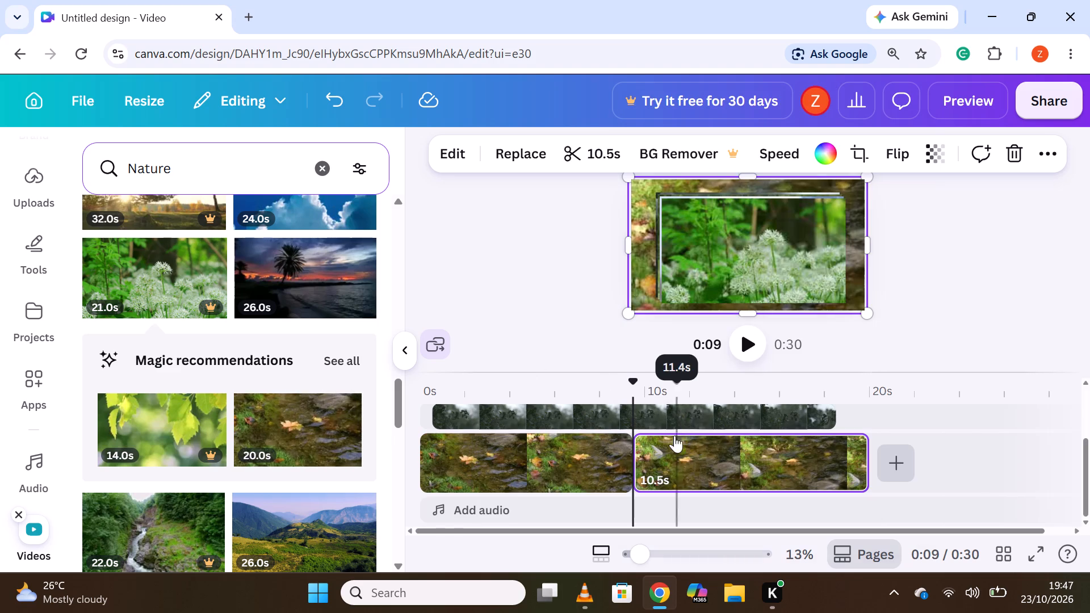
Delete the second part of the split autumn leaves clip from the main track.
click(665, 463)
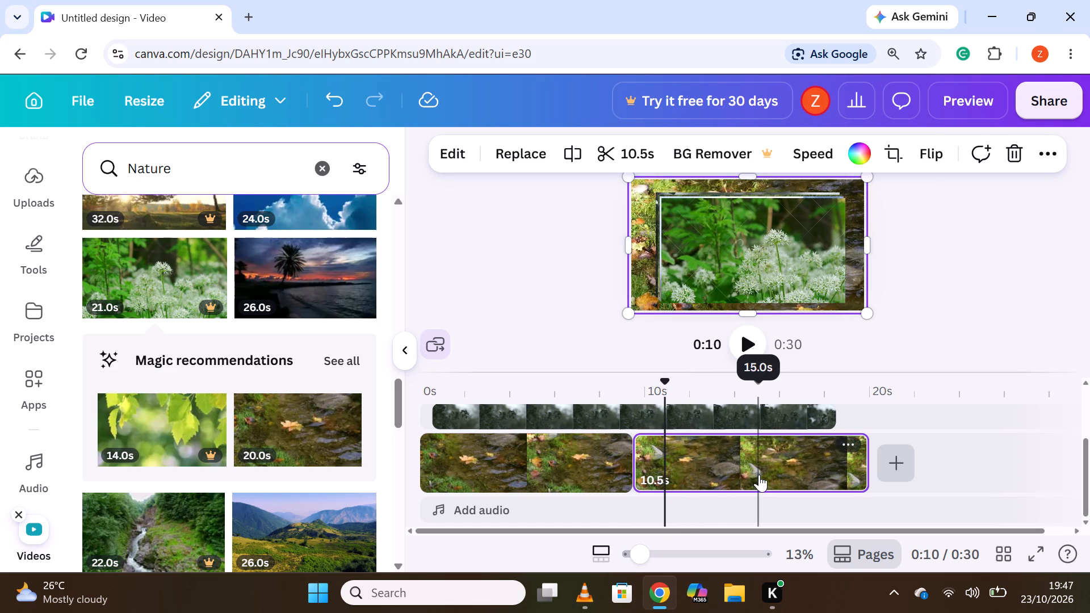
key(Delete)
scroll(164, 450, down, 2)
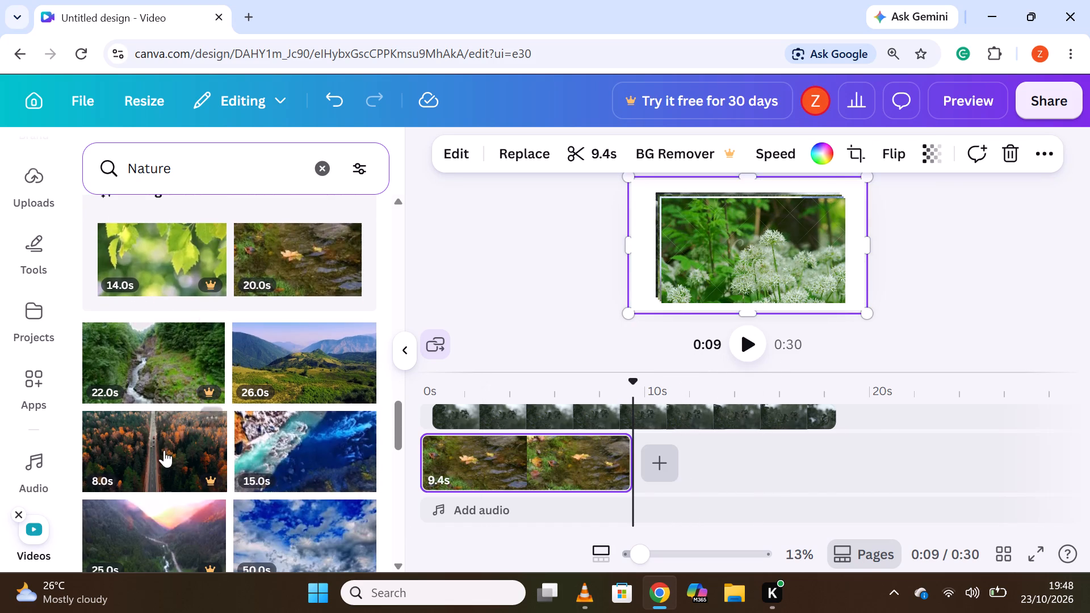
Add the recommended 14-second green leaves clip to the main video track, directly after the autumn leaves clip.
drag(145, 249, 705, 442)
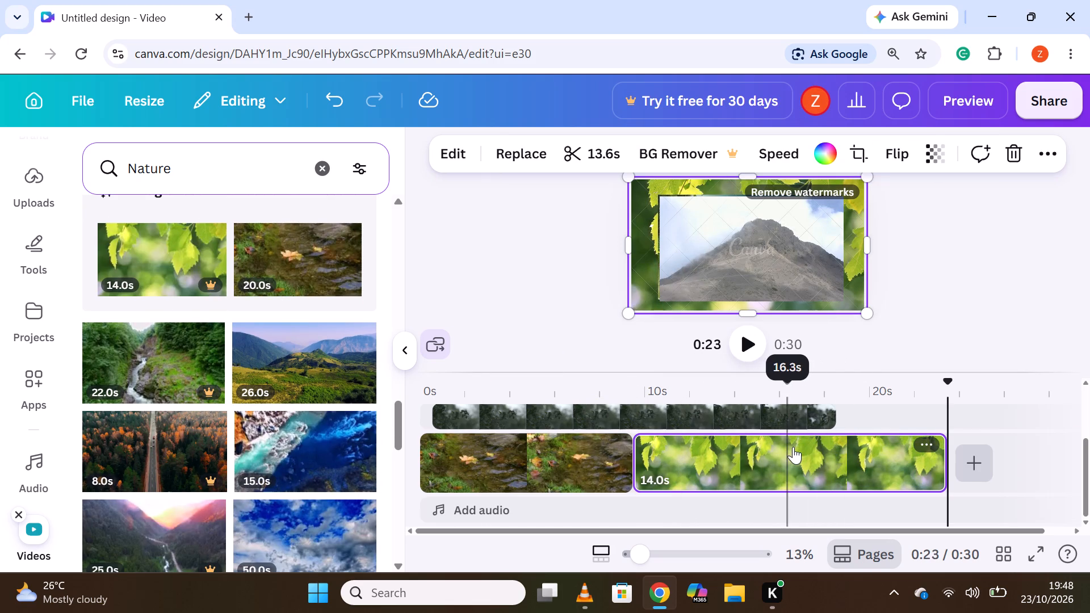
Split the green leaves clip at about 16.5 s on the timeline and delete its second part, keeping 7.1 s.
click(794, 447)
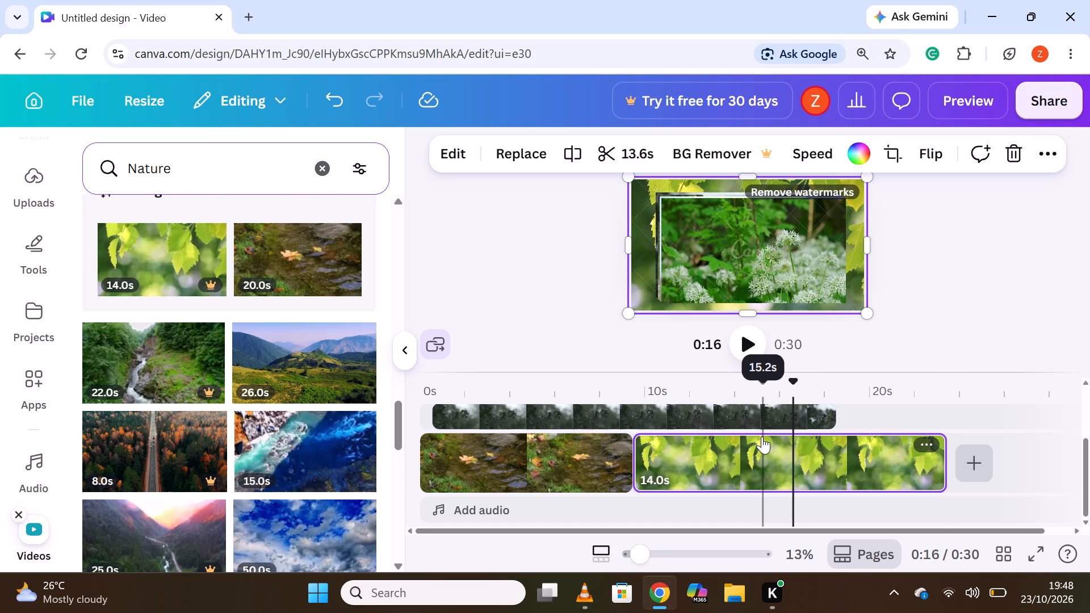
right_click(793, 466)
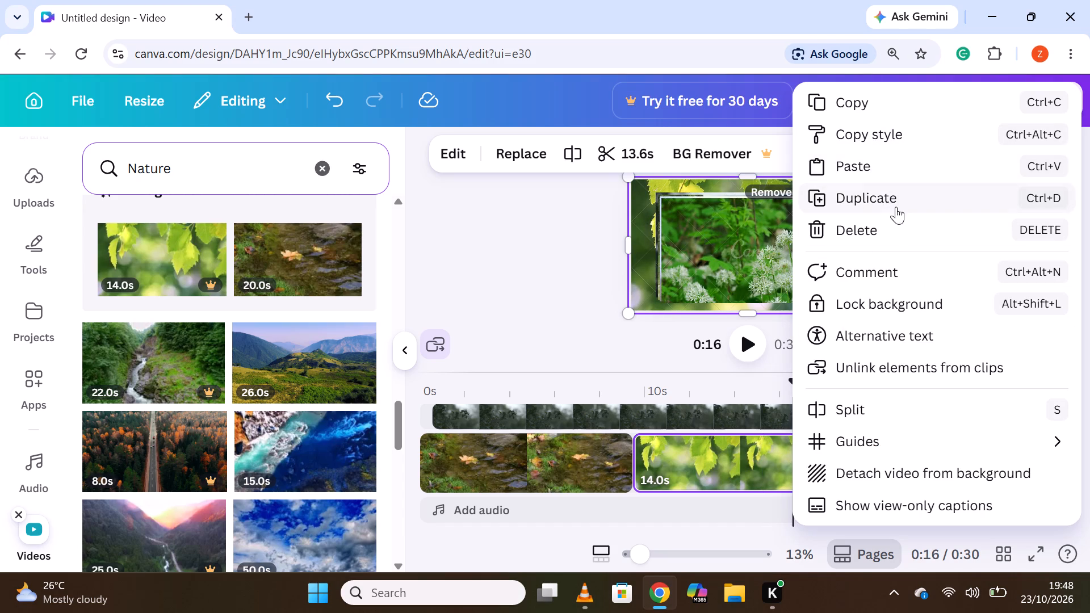
click(860, 407)
click(855, 469)
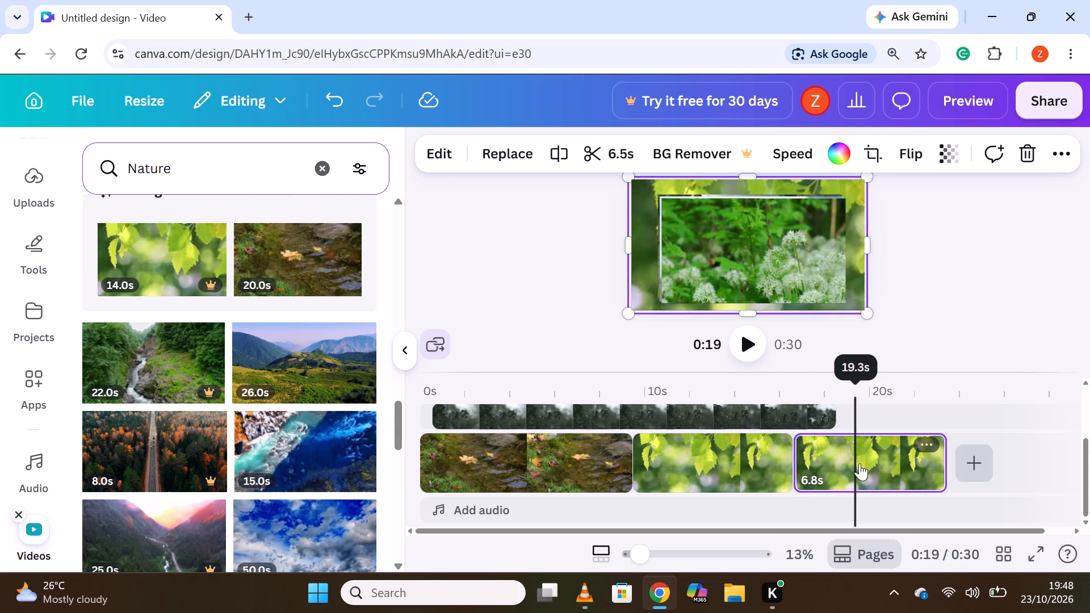
right_click(860, 463)
click(871, 228)
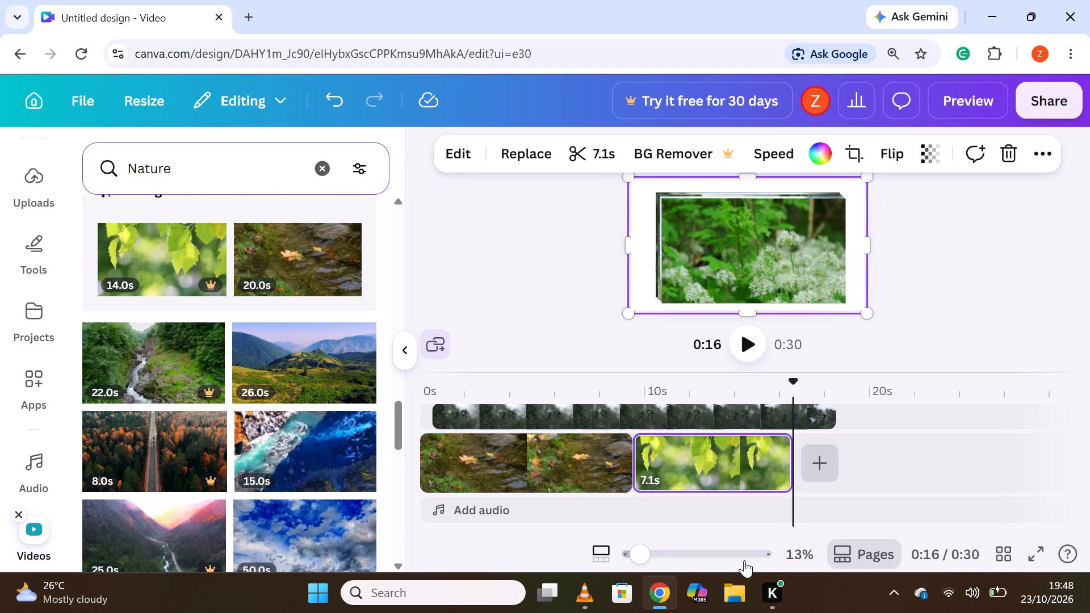
Add the 15-second clip of a turquoise river seen from above to the main track, after the green leaves clip.
drag(257, 465, 427, 469)
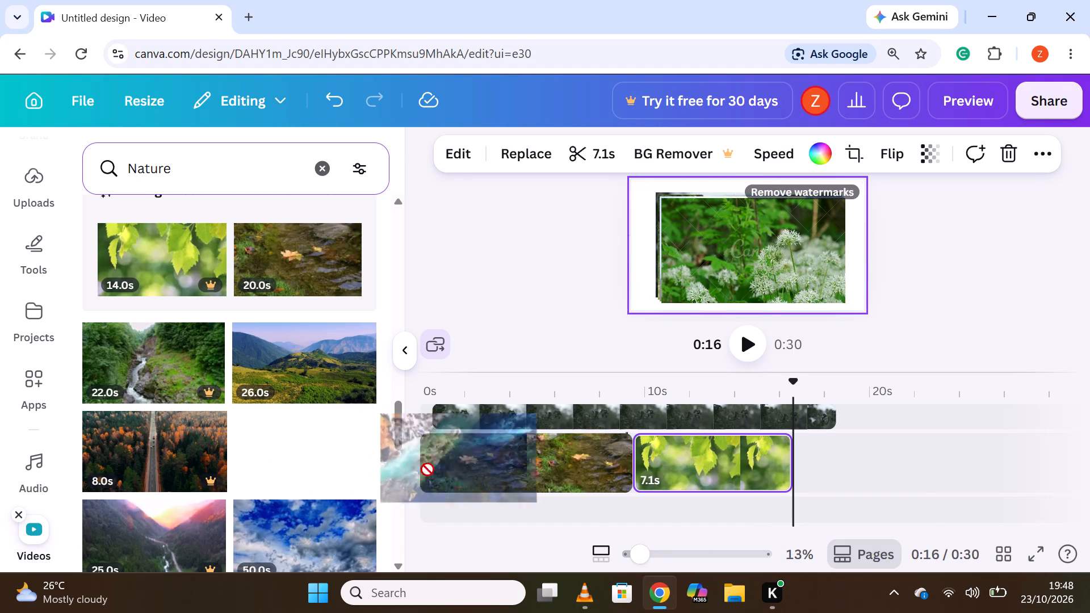
drag(427, 469, 826, 475)
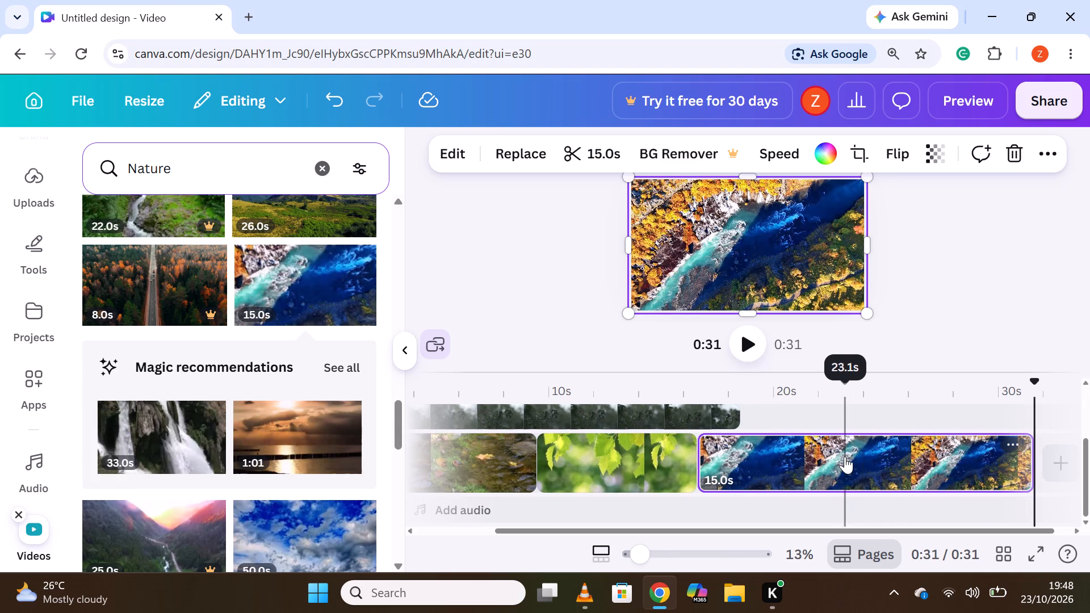
Split the river clip at about 23 s on the timeline and delete its second part, keeping 6.7 s.
click(849, 457)
right_click(848, 457)
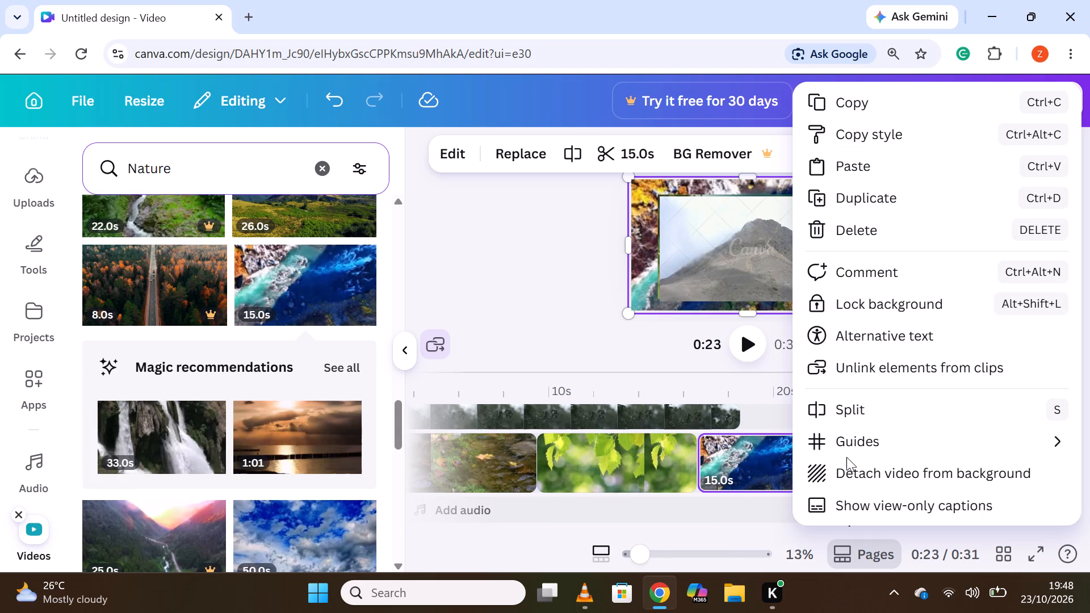
click(838, 405)
click(897, 455)
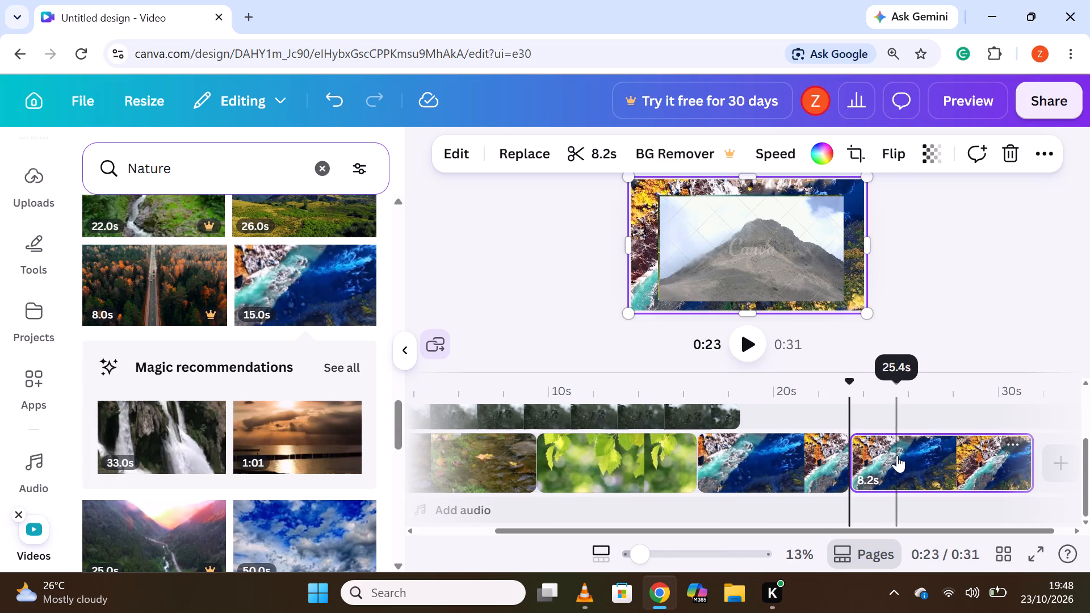
right_click(897, 455)
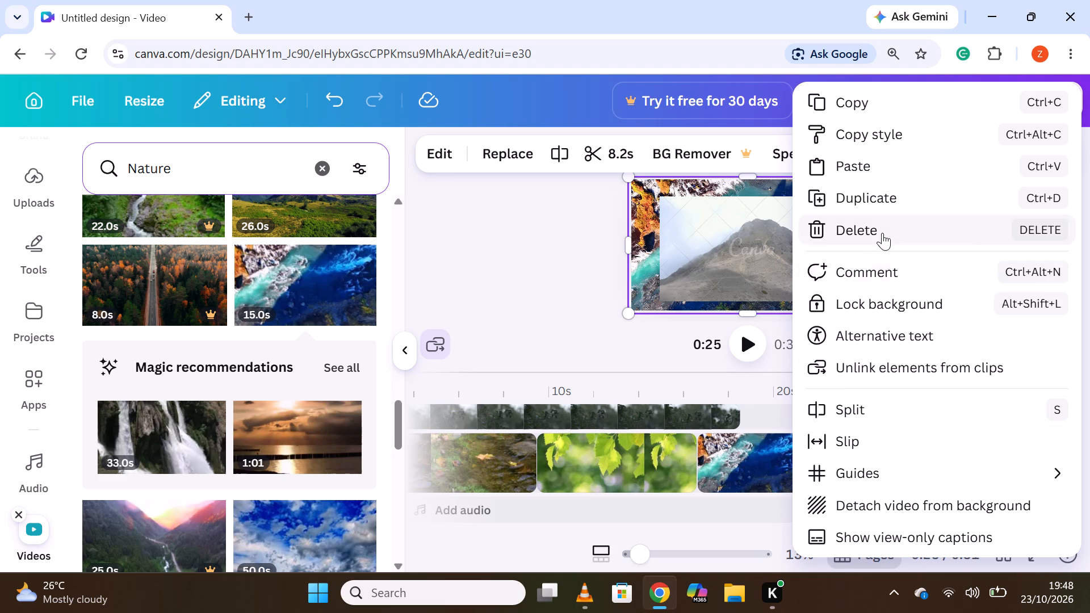
click(882, 233)
Add the 20-second clip of a lake with a green forested shore to the main track, after the river clip.
scroll(337, 464, down, 2)
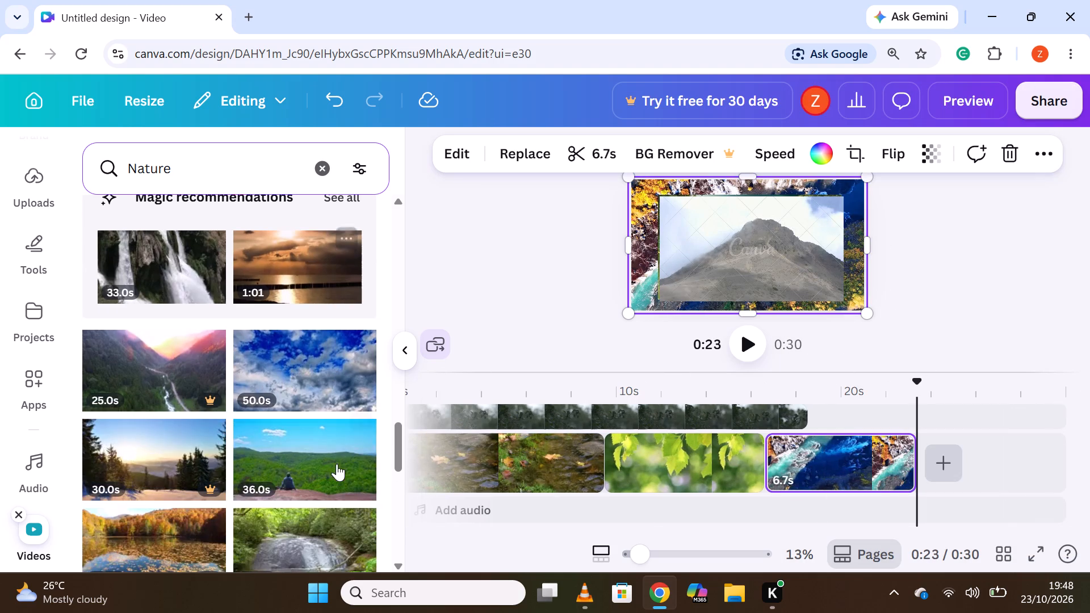
scroll(179, 480, down, 1)
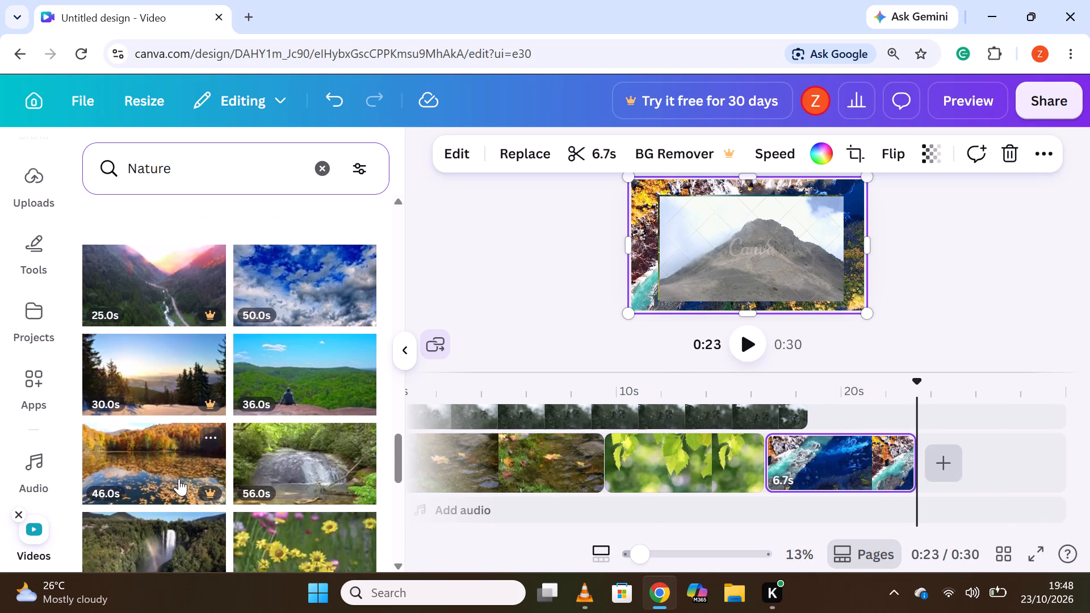
scroll(179, 478, down, 3)
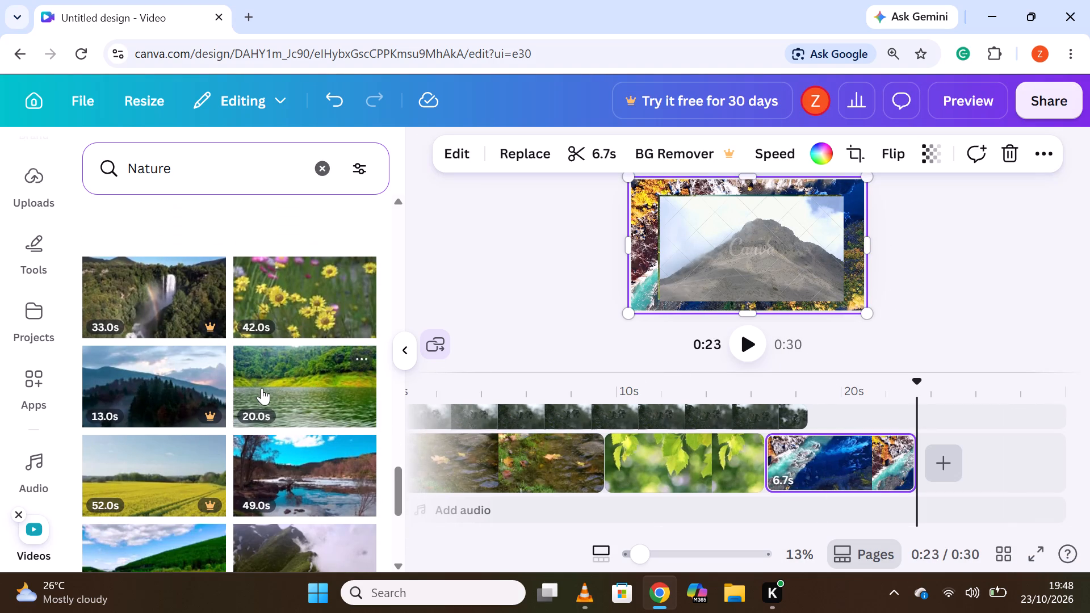
drag(266, 389, 972, 456)
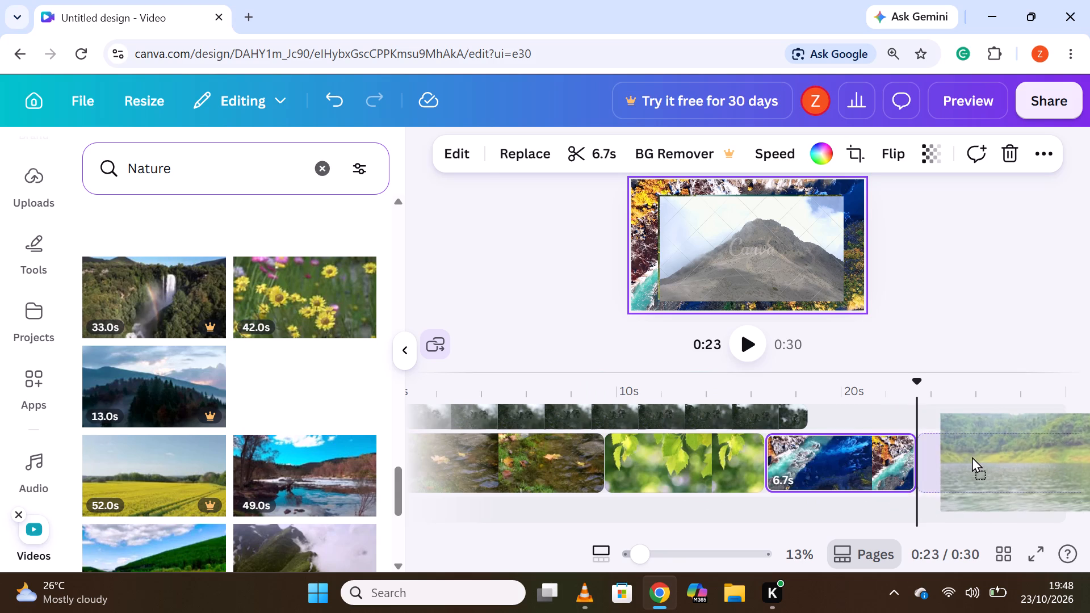
drag(972, 456, 953, 455)
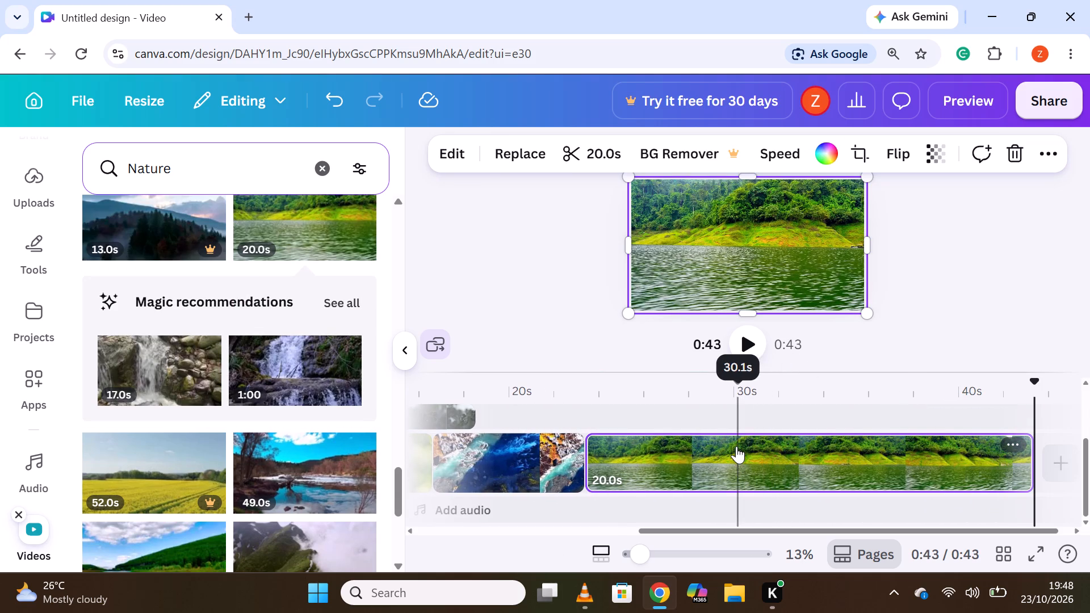
Split the green lake clip at about 30 s on the timeline and delete its second part, keeping 6.6 s.
click(736, 446)
right_click(736, 446)
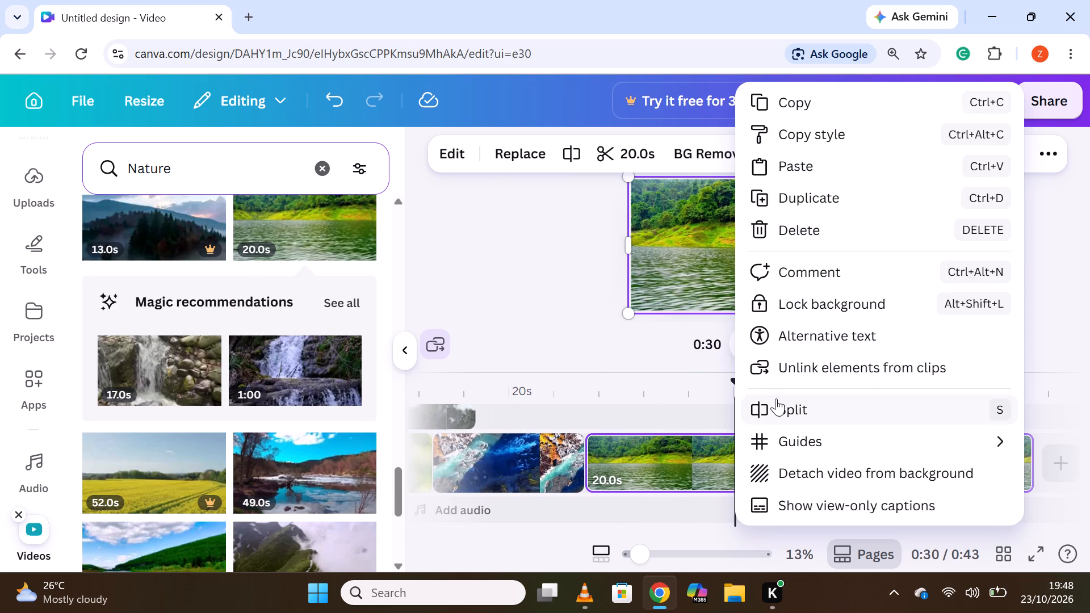
click(775, 401)
click(817, 458)
right_click(817, 458)
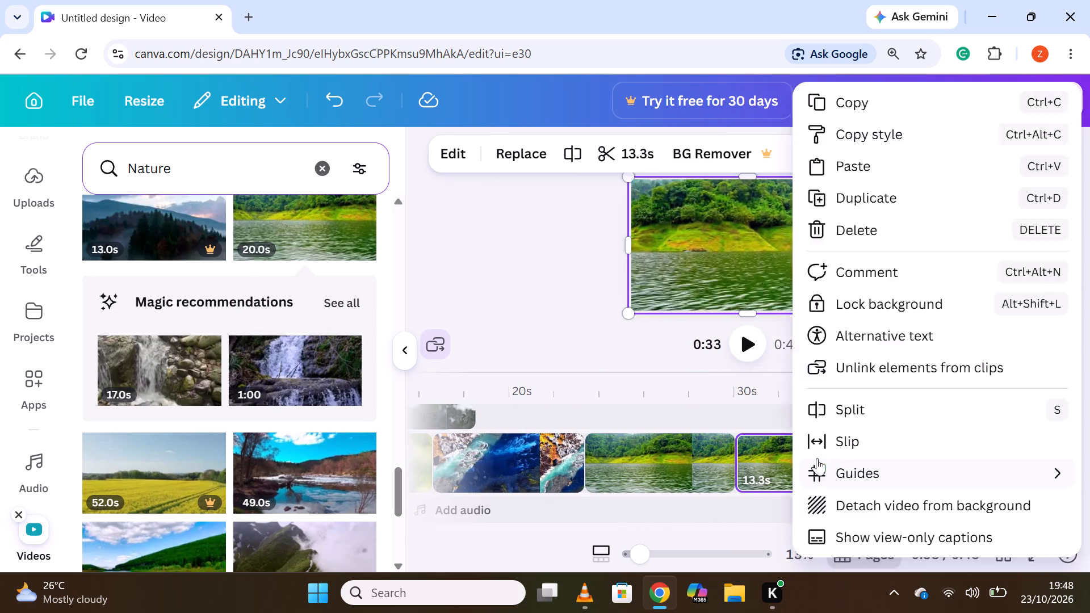
click(832, 226)
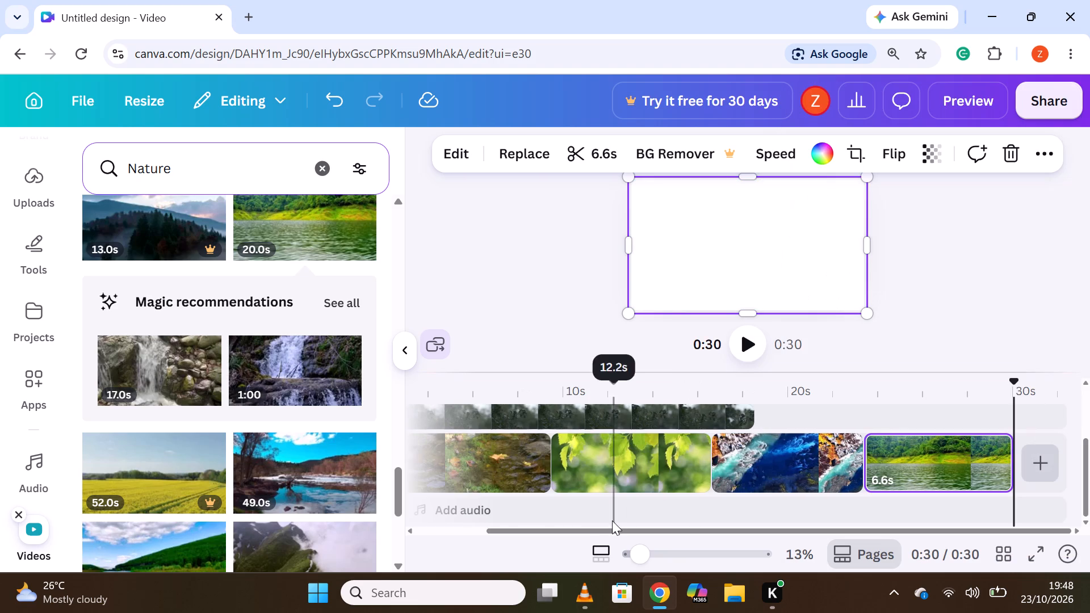
Add the 1:00 blue cornflower clip to the end of the main track, after the green lake clip.
scroll(309, 495, down, 1)
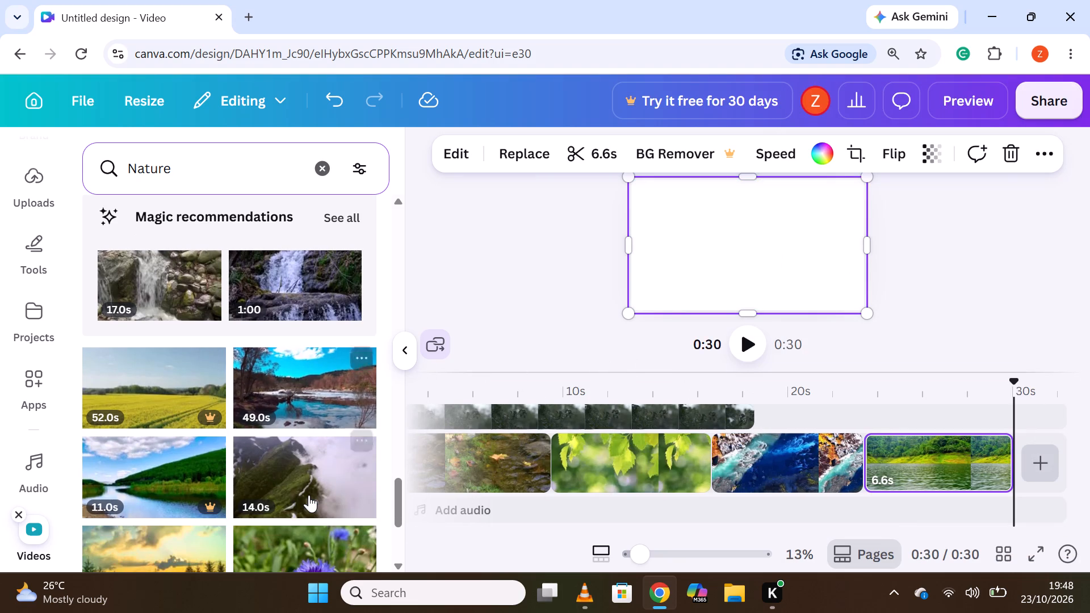
scroll(309, 495, down, 1)
drag(301, 486, 301, 485)
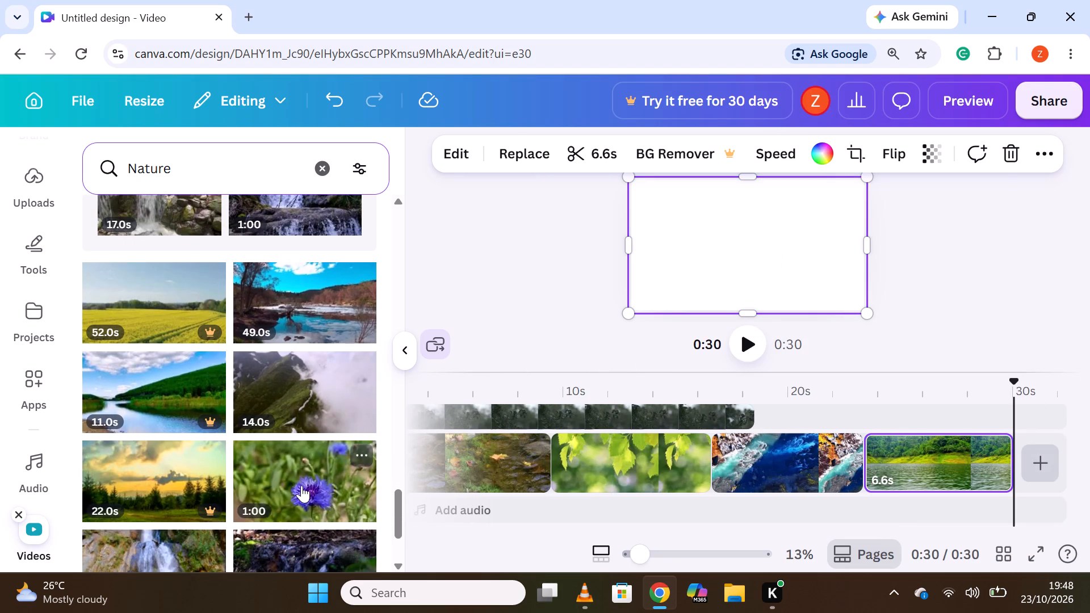
drag(301, 485, 986, 469)
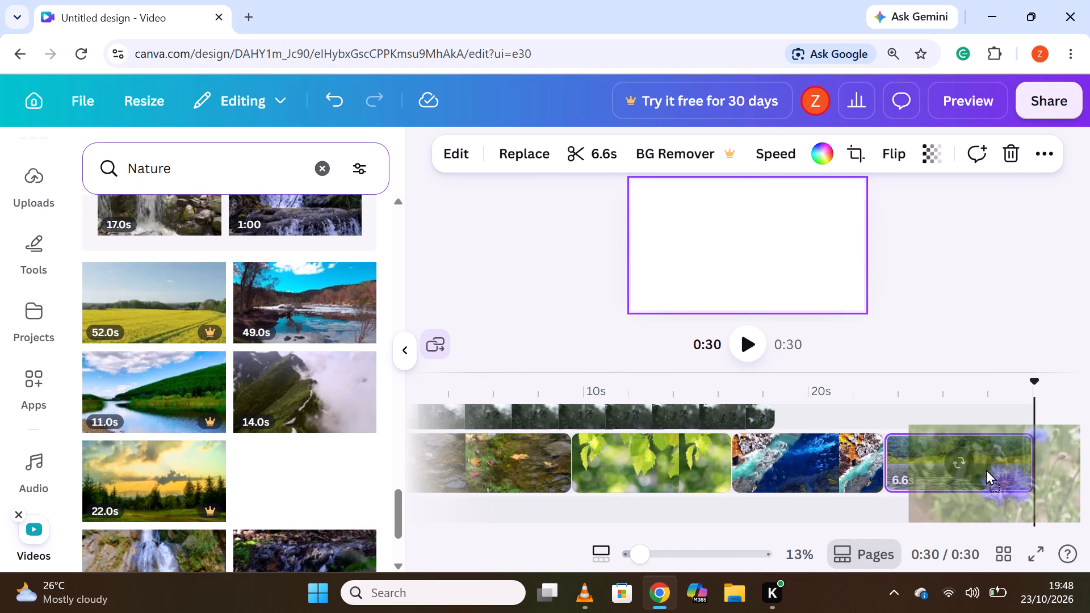
drag(986, 469, 1078, 457)
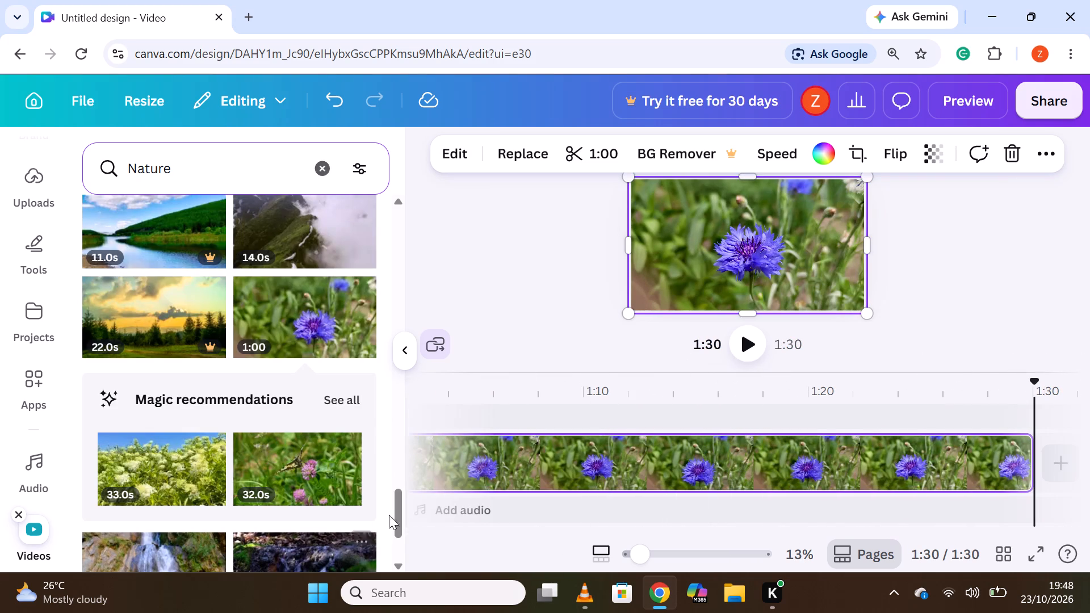
Split the blue cornflower clip at about 36.3 s on the timeline and delete its second part, keeping 6.2 s.
scroll(543, 454, up, 1)
scroll(543, 455, down, 3)
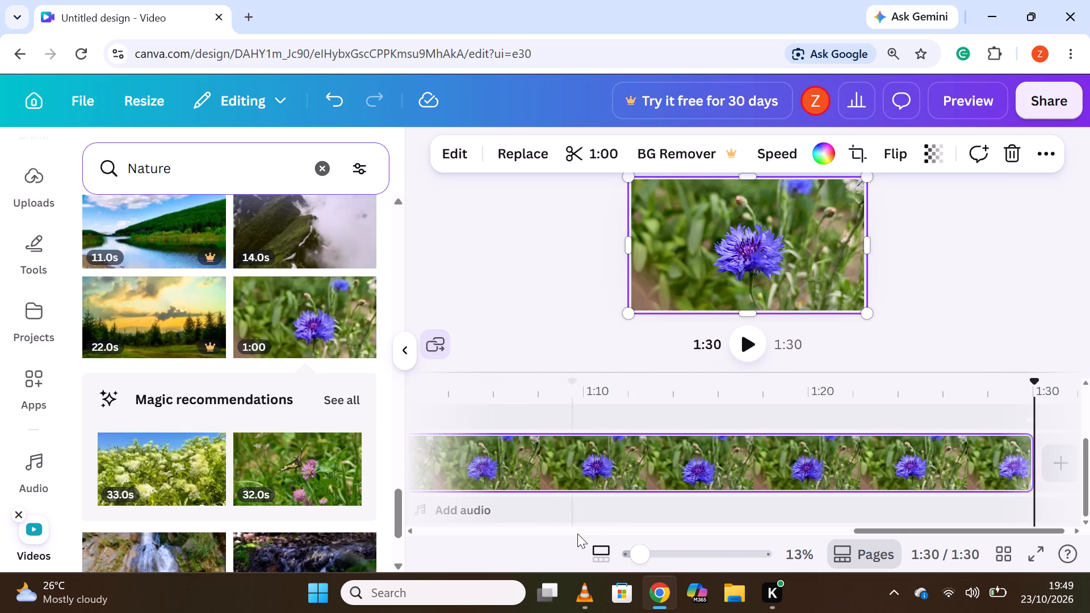
drag(578, 530, 597, 517)
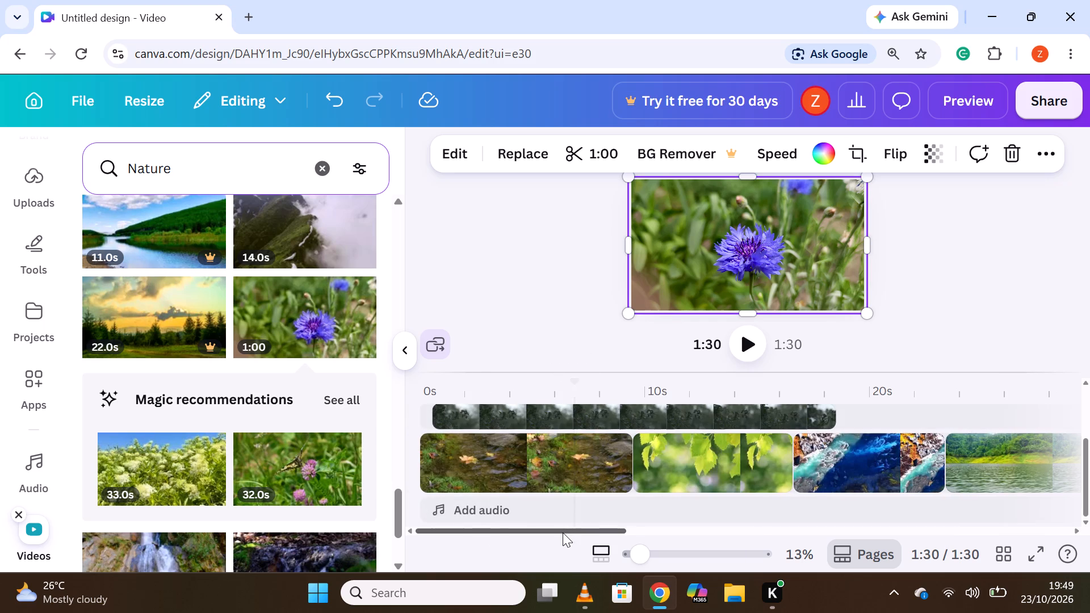
drag(563, 531, 720, 529)
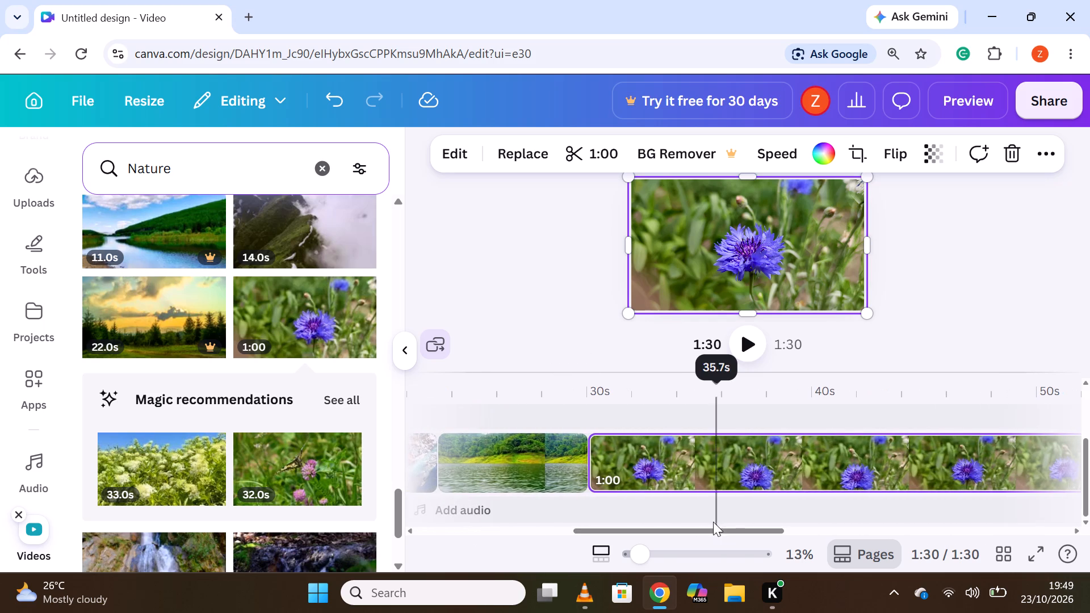
click(731, 477)
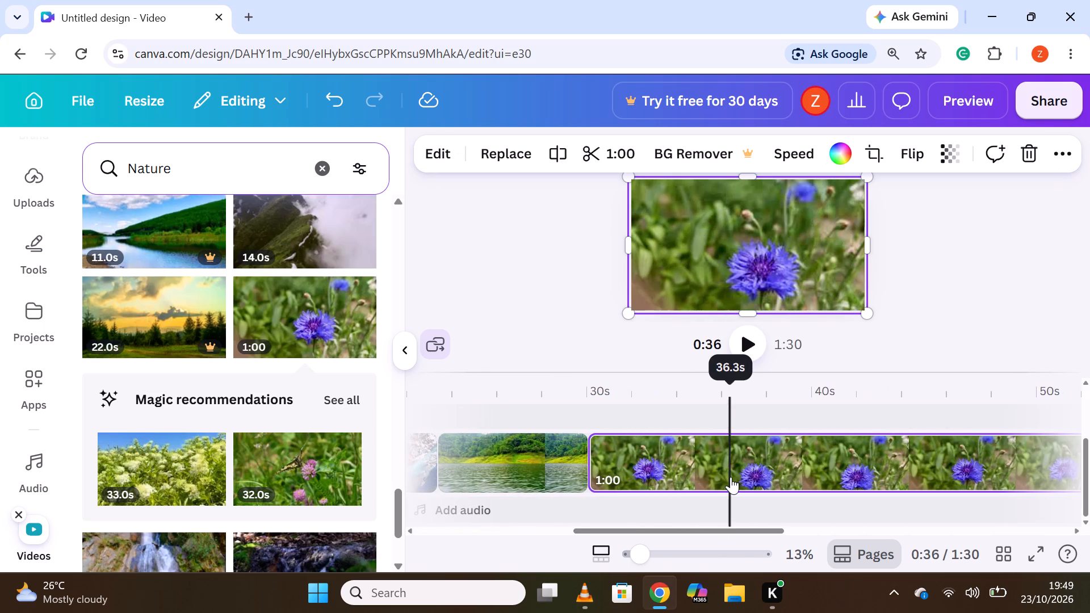
right_click(730, 477)
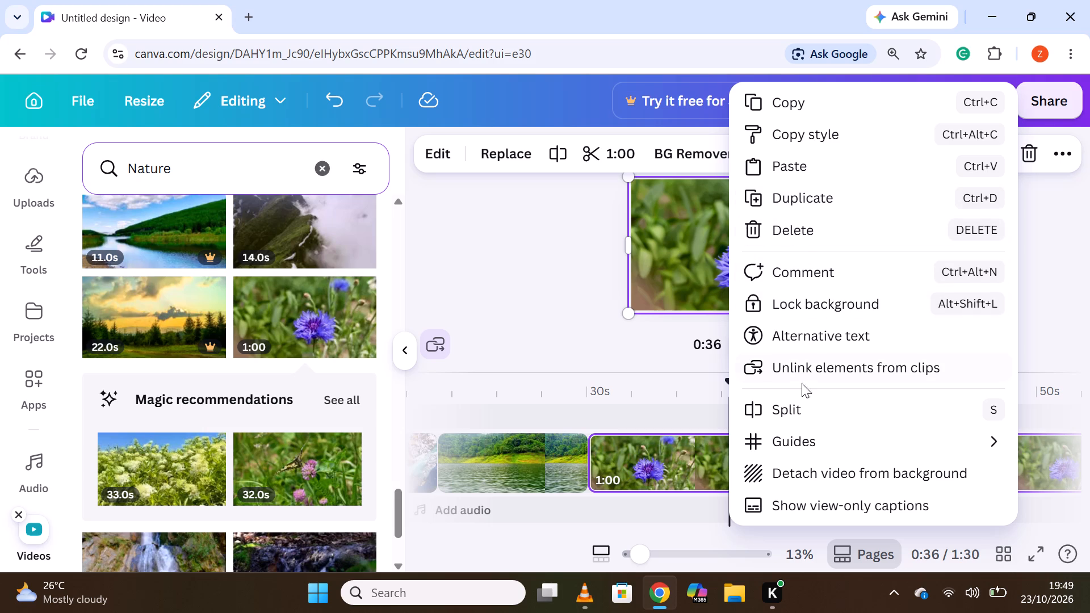
click(798, 401)
click(798, 462)
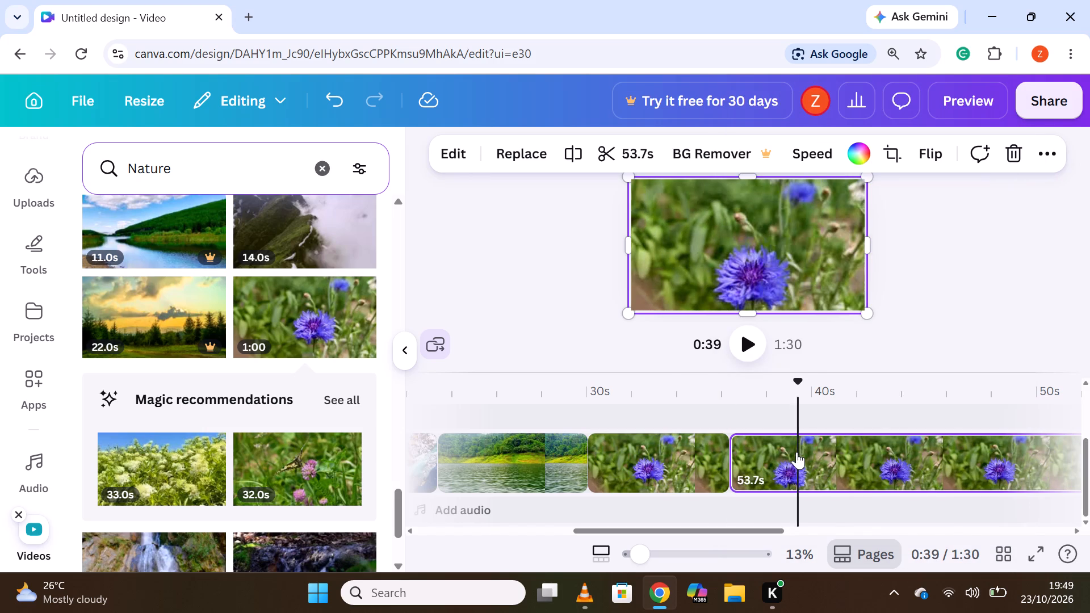
right_click(796, 452)
click(864, 235)
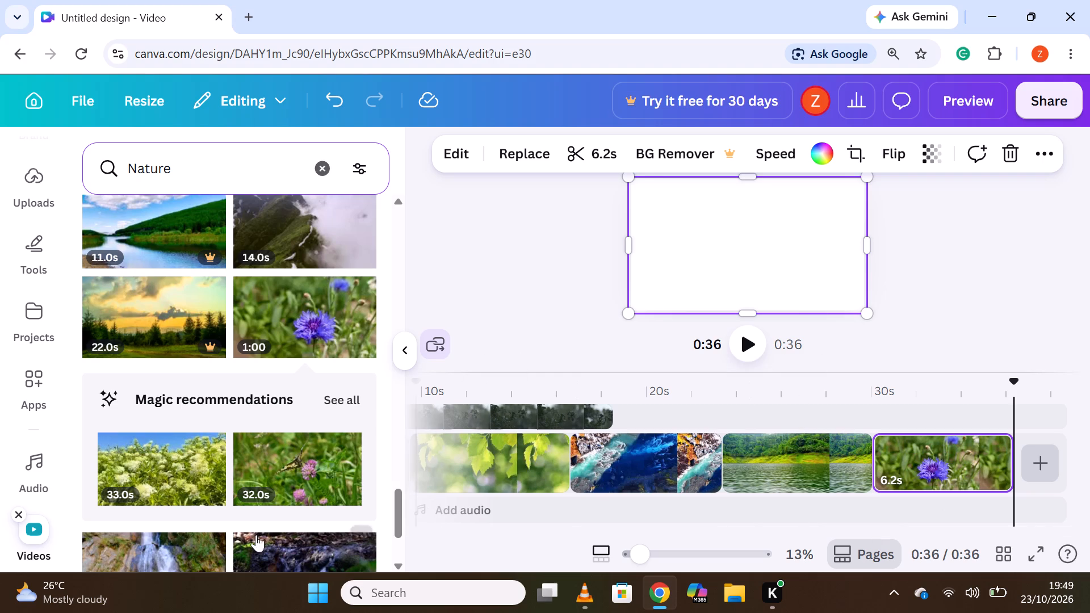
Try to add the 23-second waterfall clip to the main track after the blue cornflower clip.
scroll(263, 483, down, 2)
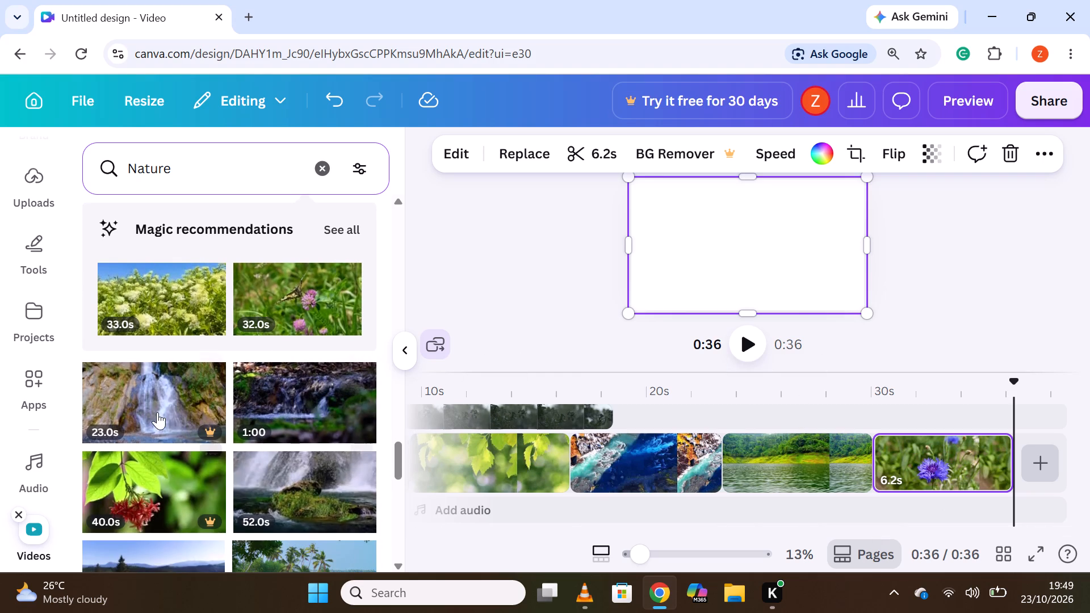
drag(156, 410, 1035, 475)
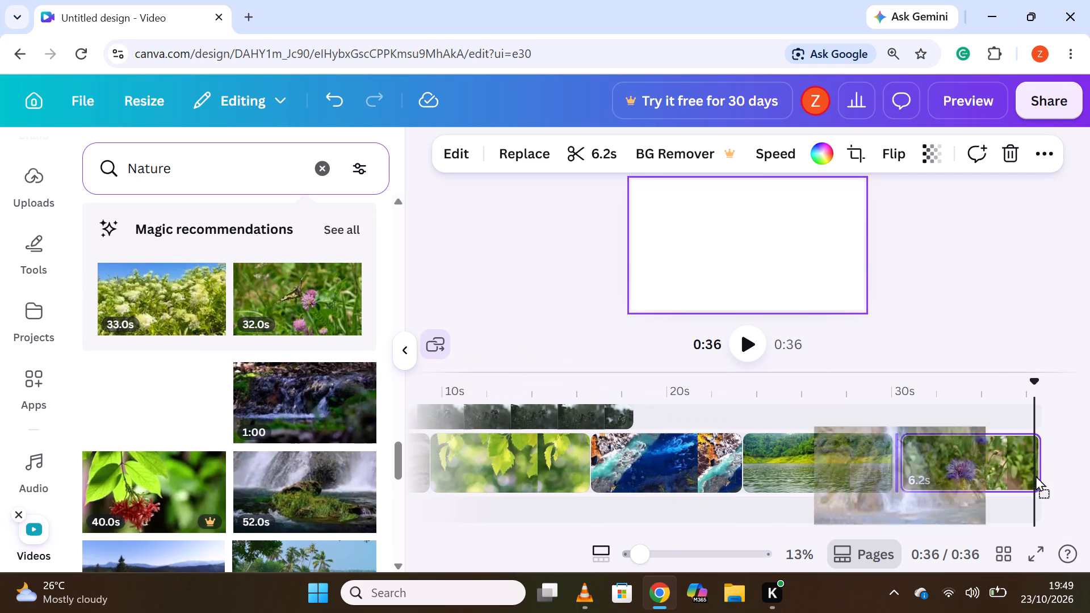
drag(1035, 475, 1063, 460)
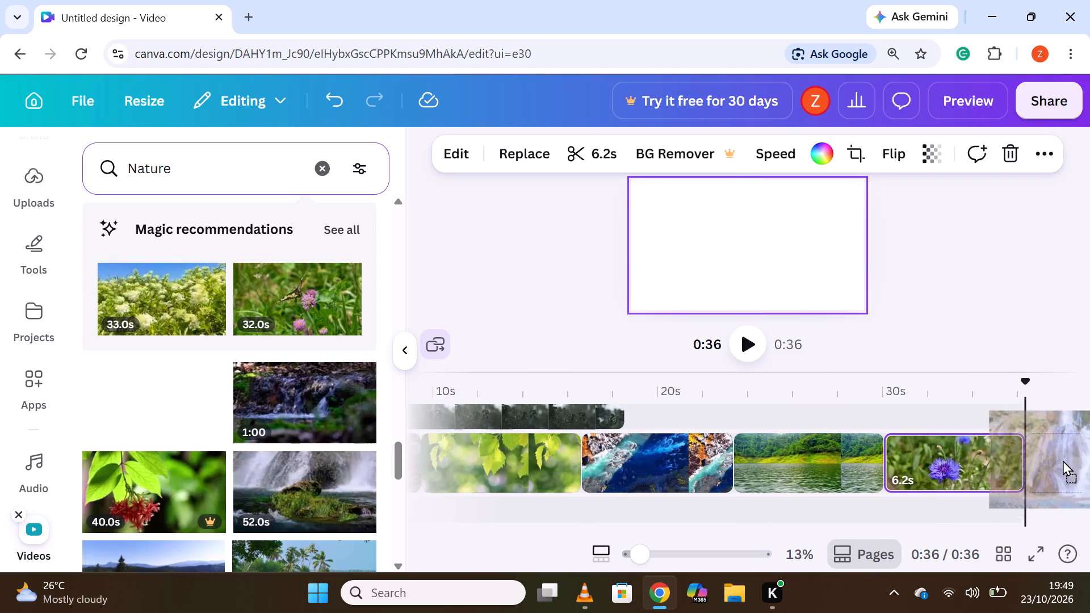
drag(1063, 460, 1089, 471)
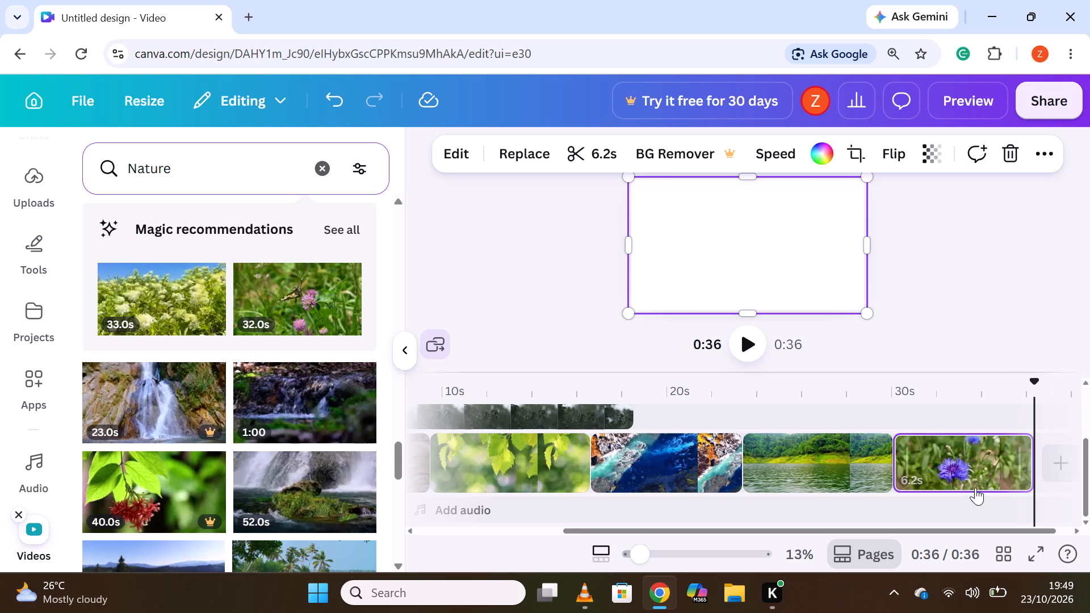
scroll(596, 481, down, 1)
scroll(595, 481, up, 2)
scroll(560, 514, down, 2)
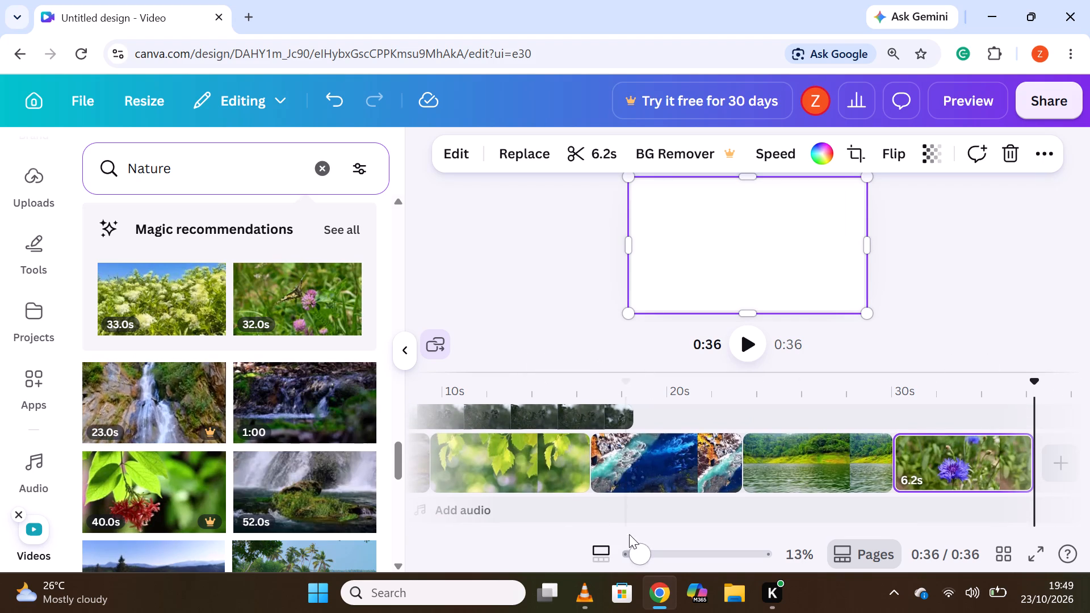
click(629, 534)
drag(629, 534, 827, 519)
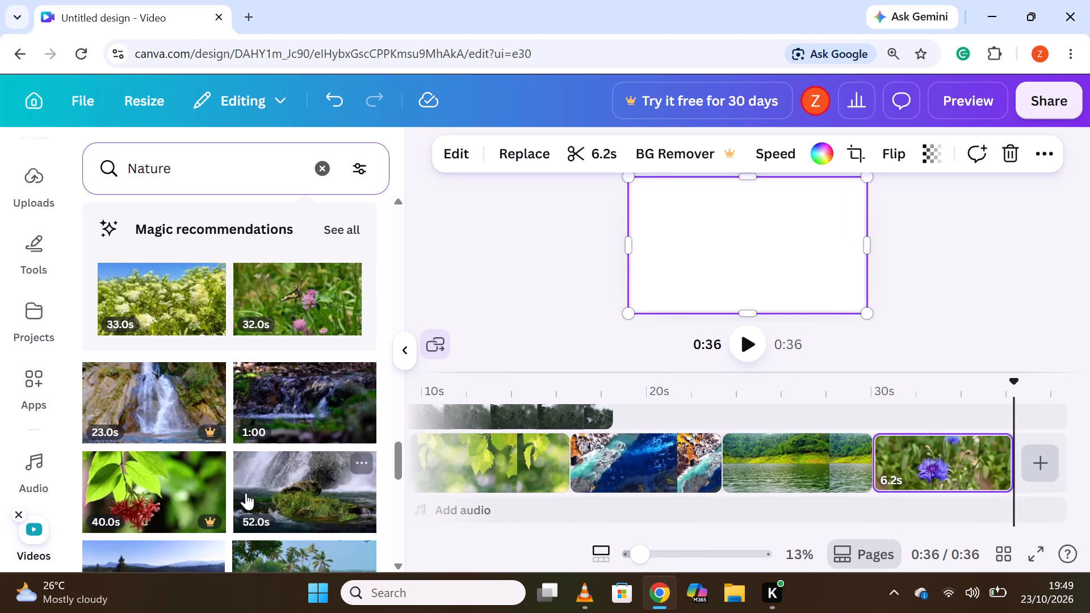
Add the 28-second purple water lily clip to the end of the main track, after the blue cornflower clip.
scroll(178, 501, down, 3)
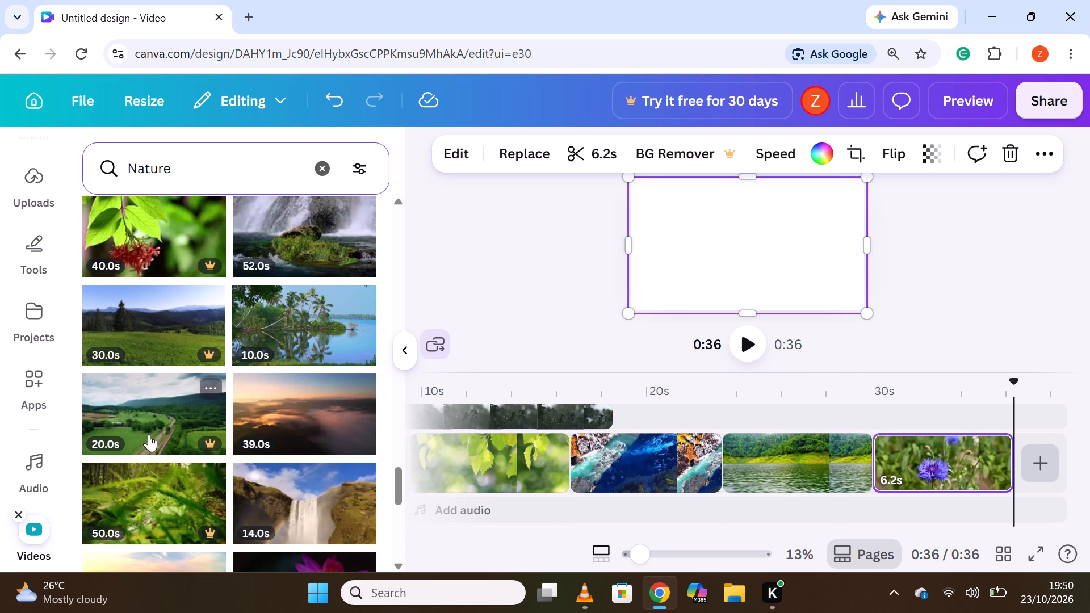
scroll(141, 434, down, 2)
drag(272, 421, 718, 475)
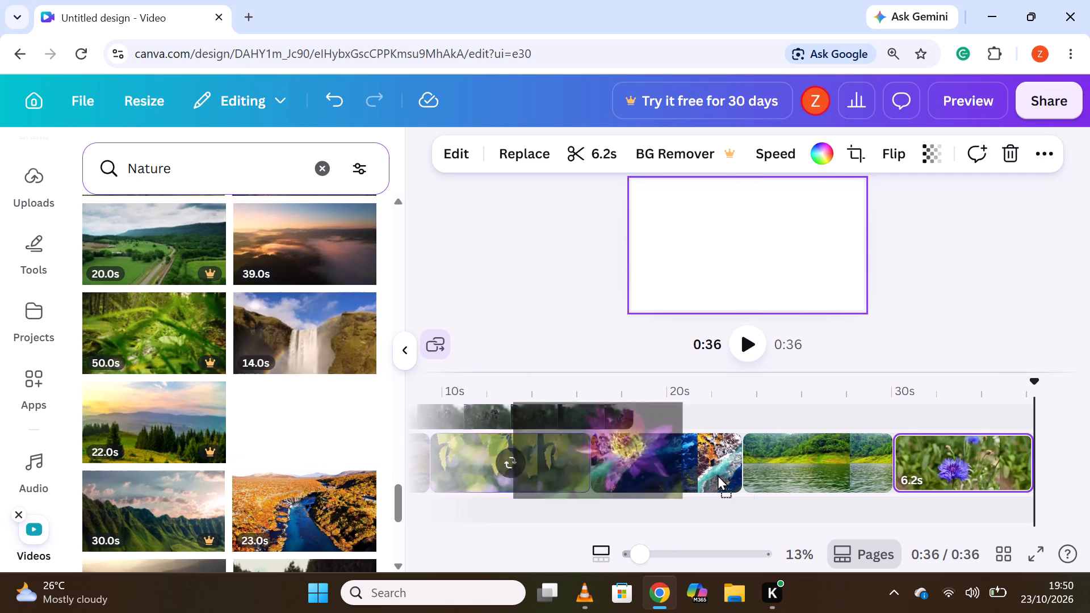
drag(718, 475, 1068, 448)
Split the purple water lily clip at about 42 s on the timeline and delete its second part, keeping 6.1 s.
scroll(589, 455, up, 1)
scroll(559, 464, down, 1)
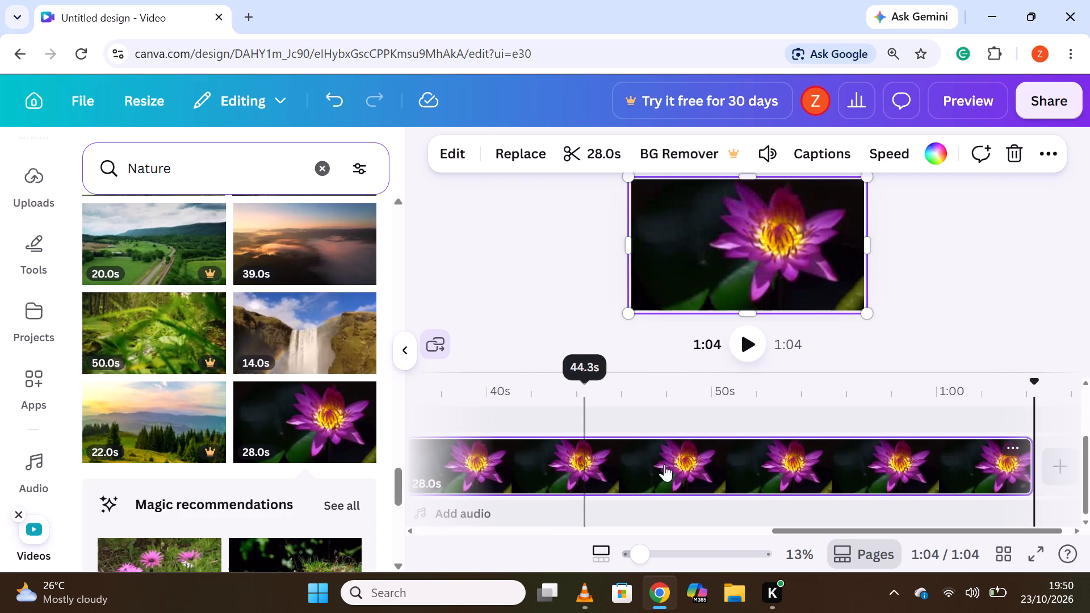
drag(738, 532, 748, 519)
drag(746, 530, 853, 538)
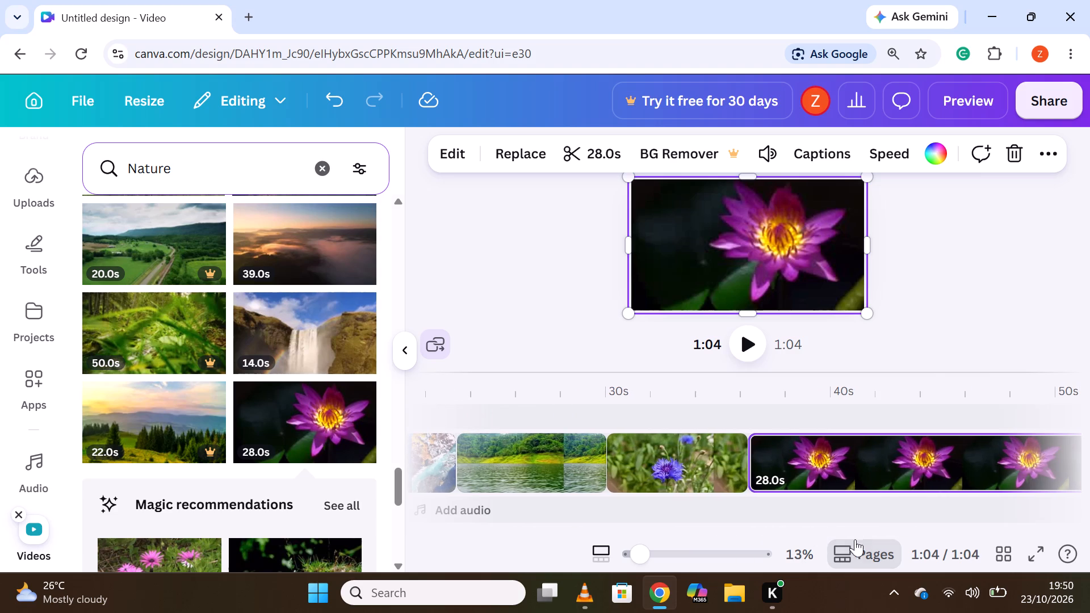
click(886, 460)
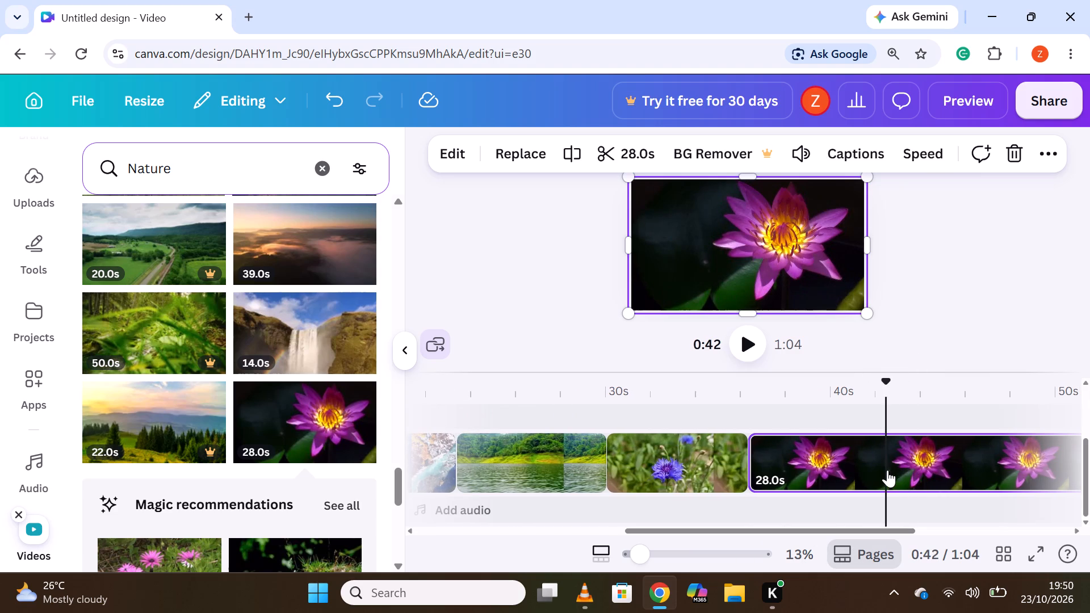
right_click(887, 470)
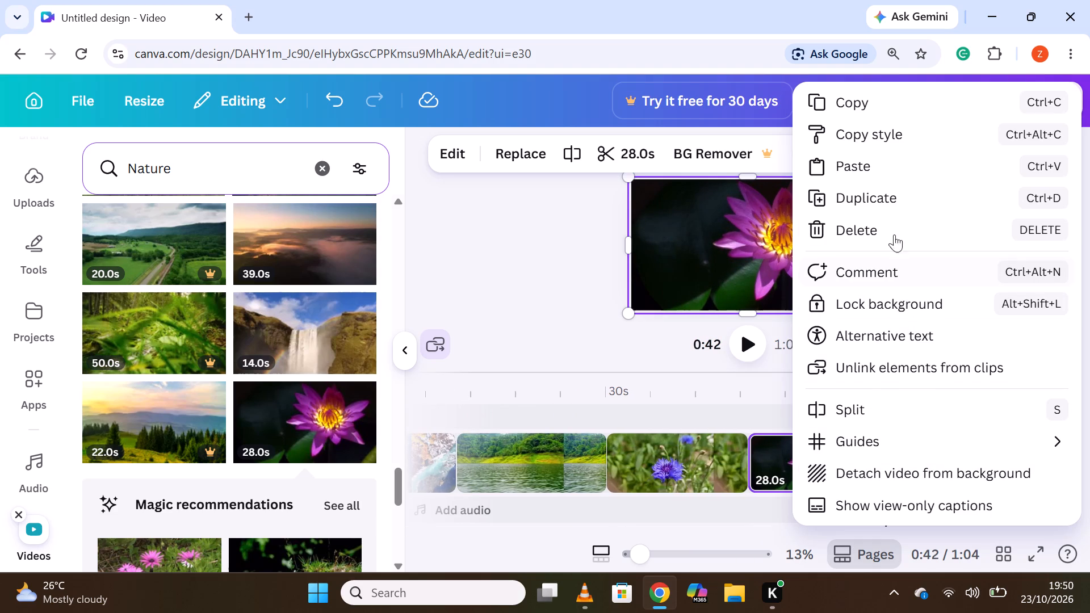
click(858, 397)
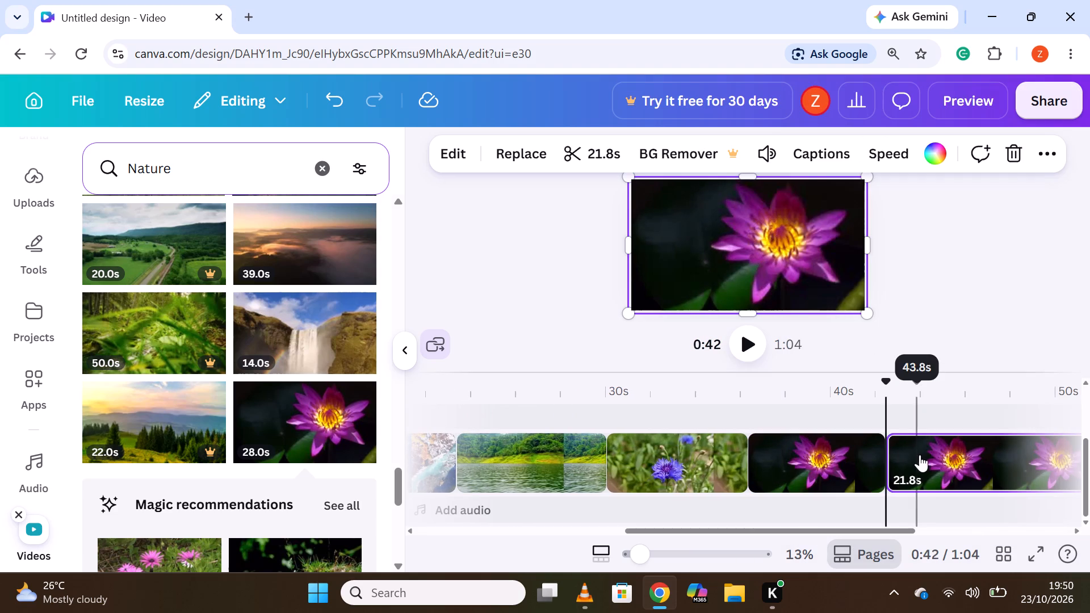
right_click(925, 457)
click(869, 230)
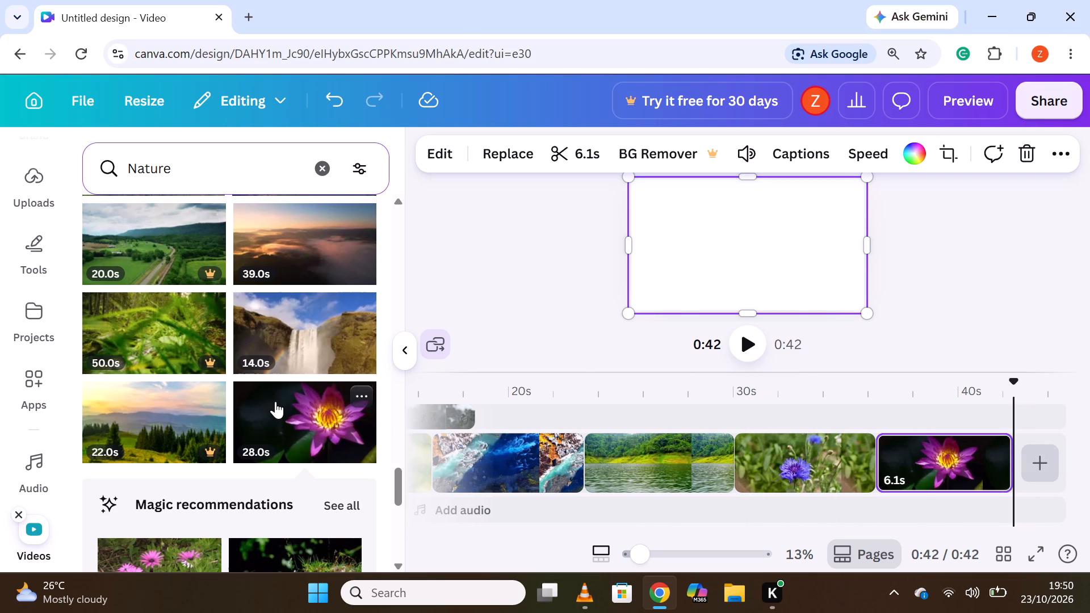
Add the 8-second clip of a waterfall over pale rocks to the end of the main track, after the water lily clip.
scroll(275, 401, down, 4)
scroll(192, 325, down, 2)
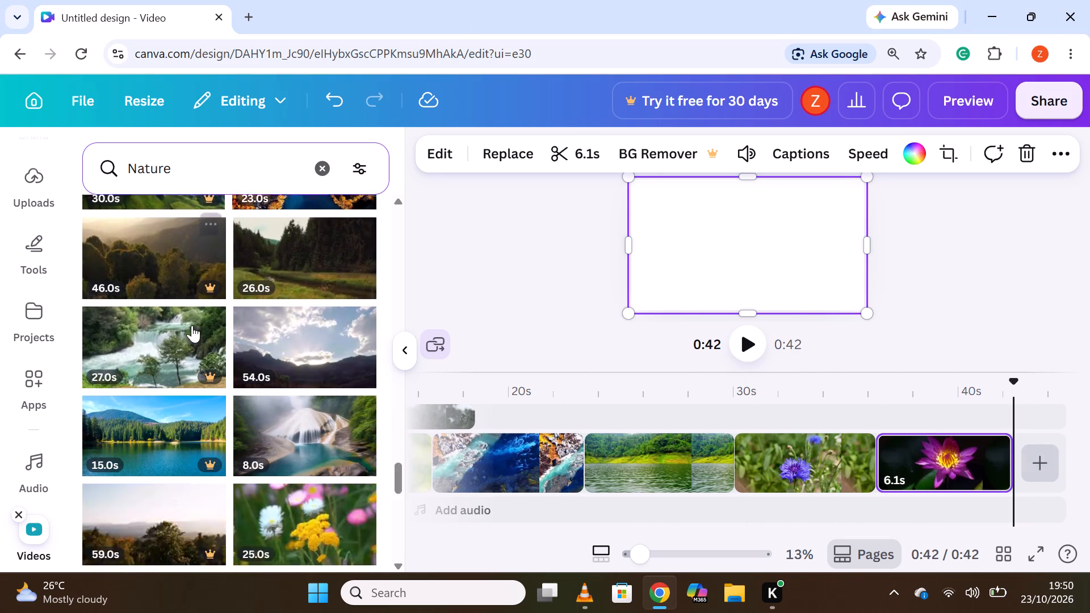
scroll(192, 325, down, 1)
drag(331, 349, 887, 431)
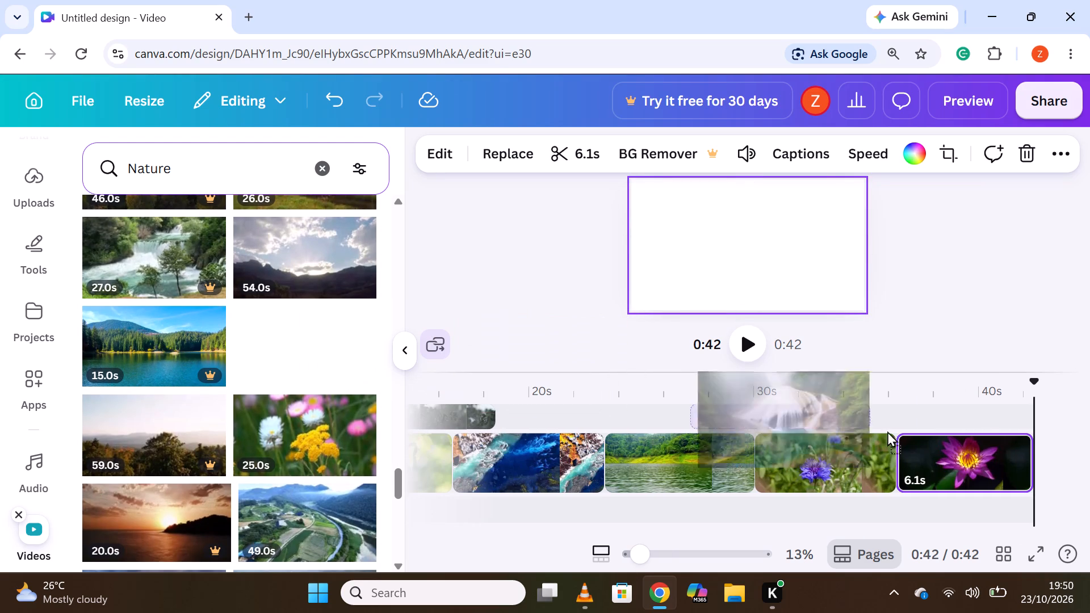
drag(887, 431, 1088, 447)
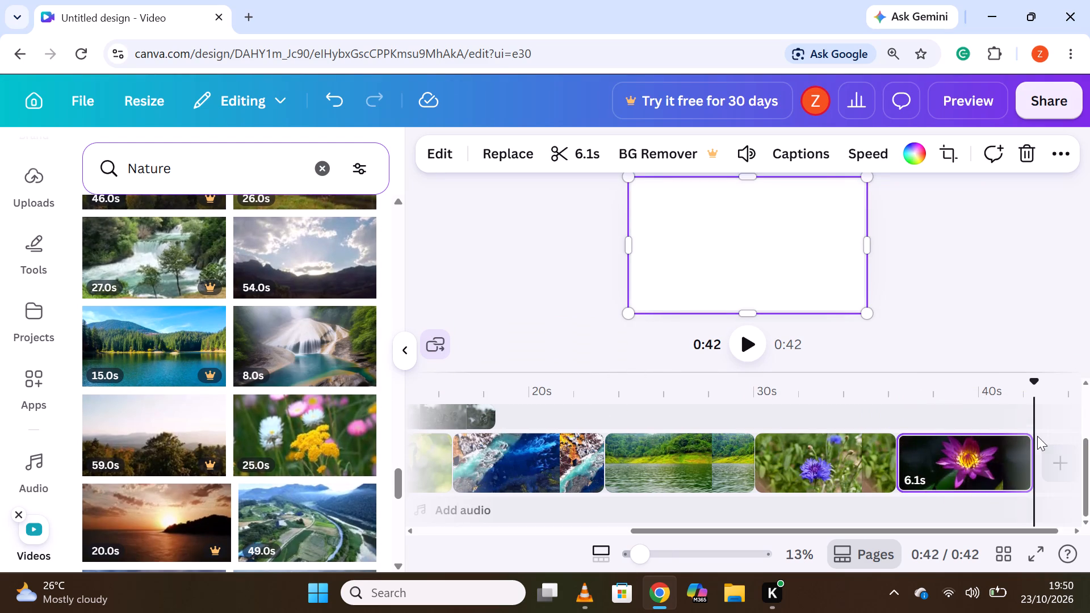
drag(279, 356, 1089, 479)
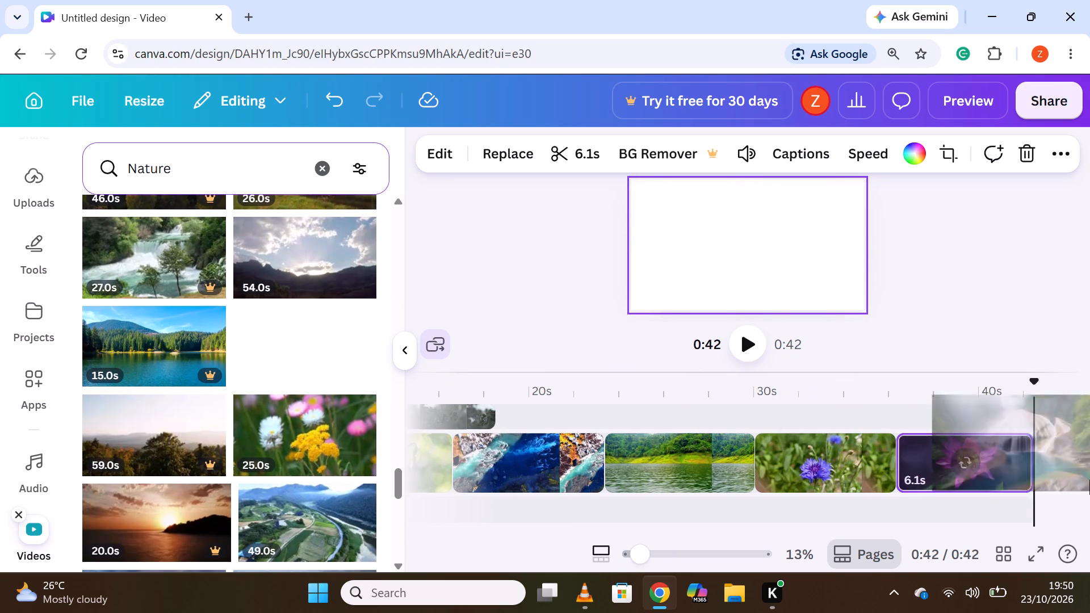
drag(1089, 479, 922, 467)
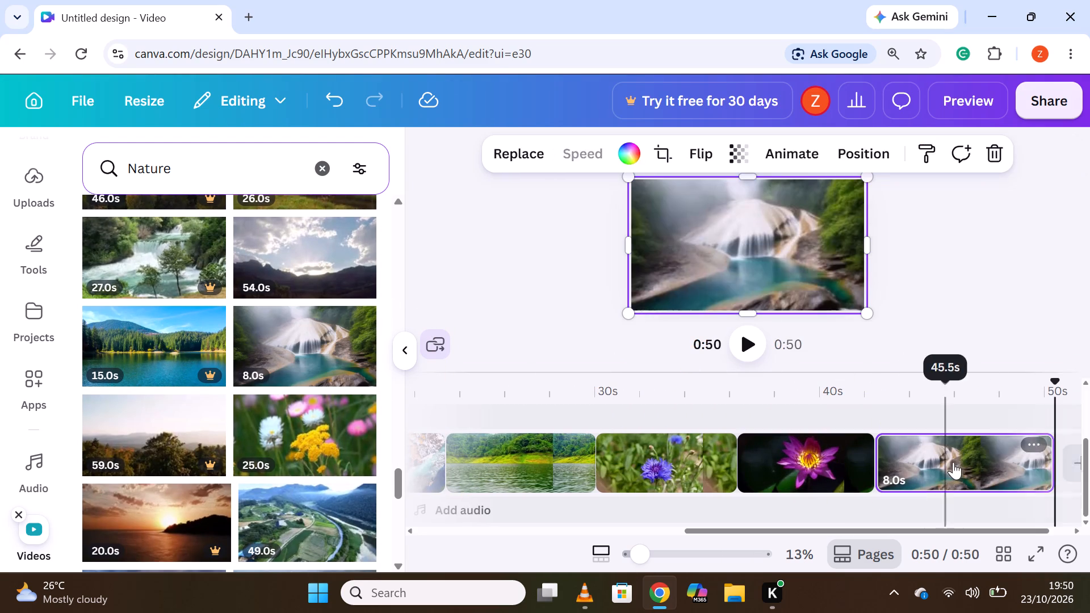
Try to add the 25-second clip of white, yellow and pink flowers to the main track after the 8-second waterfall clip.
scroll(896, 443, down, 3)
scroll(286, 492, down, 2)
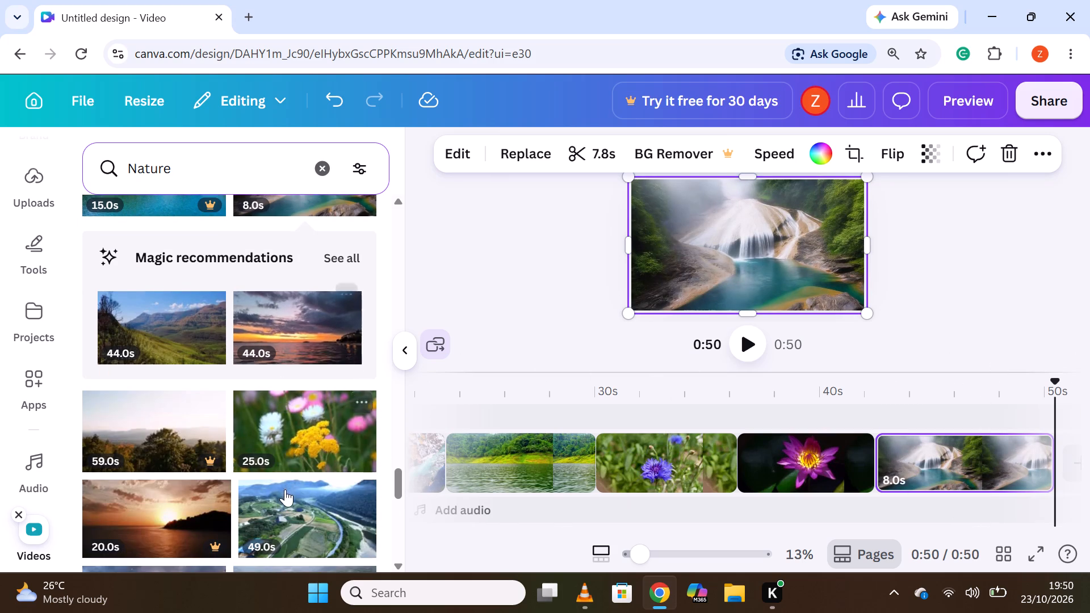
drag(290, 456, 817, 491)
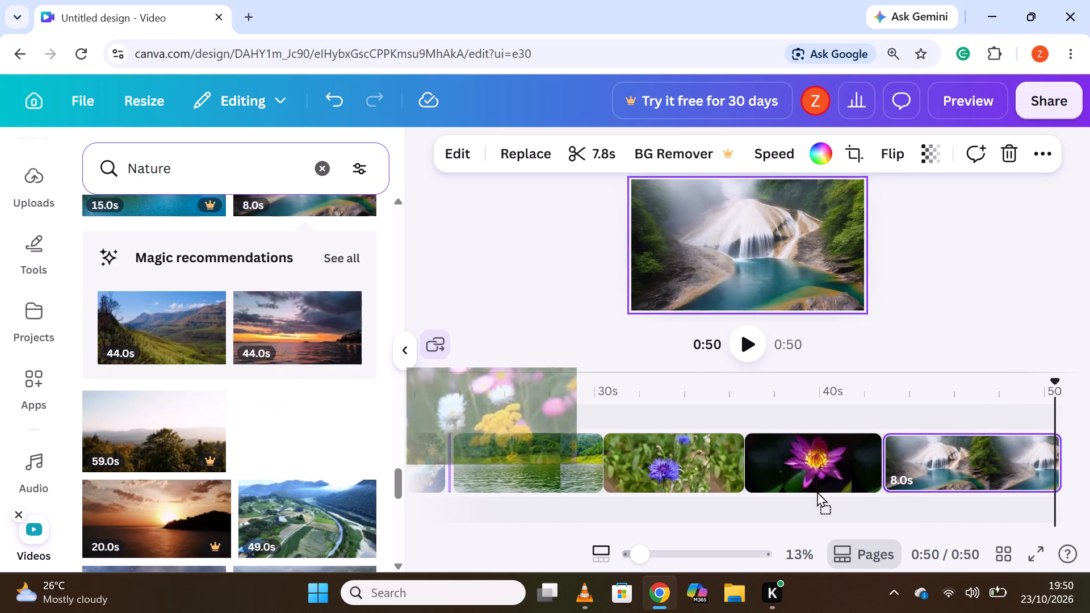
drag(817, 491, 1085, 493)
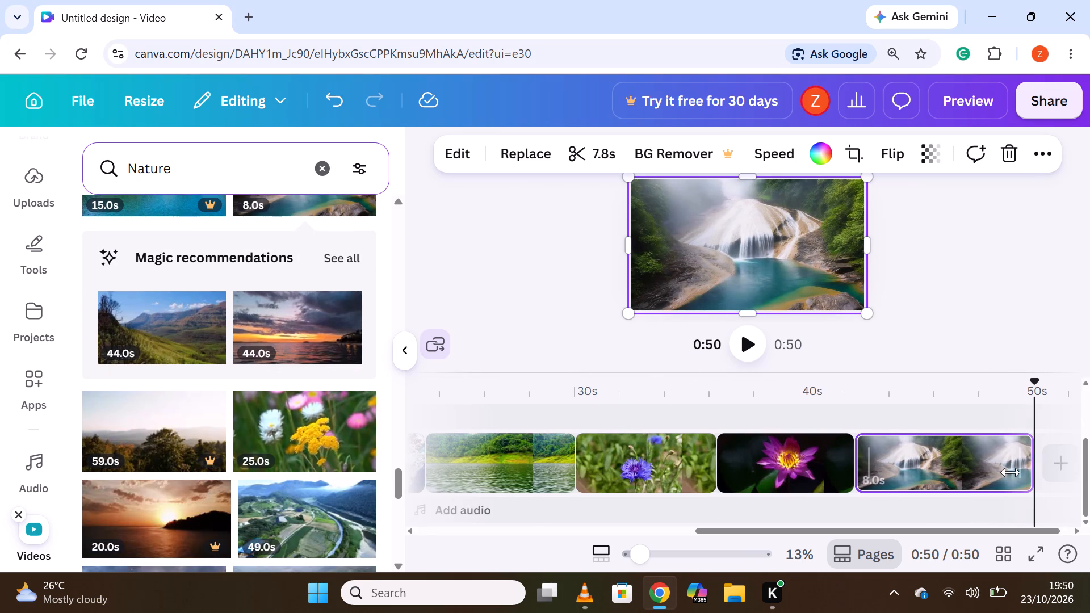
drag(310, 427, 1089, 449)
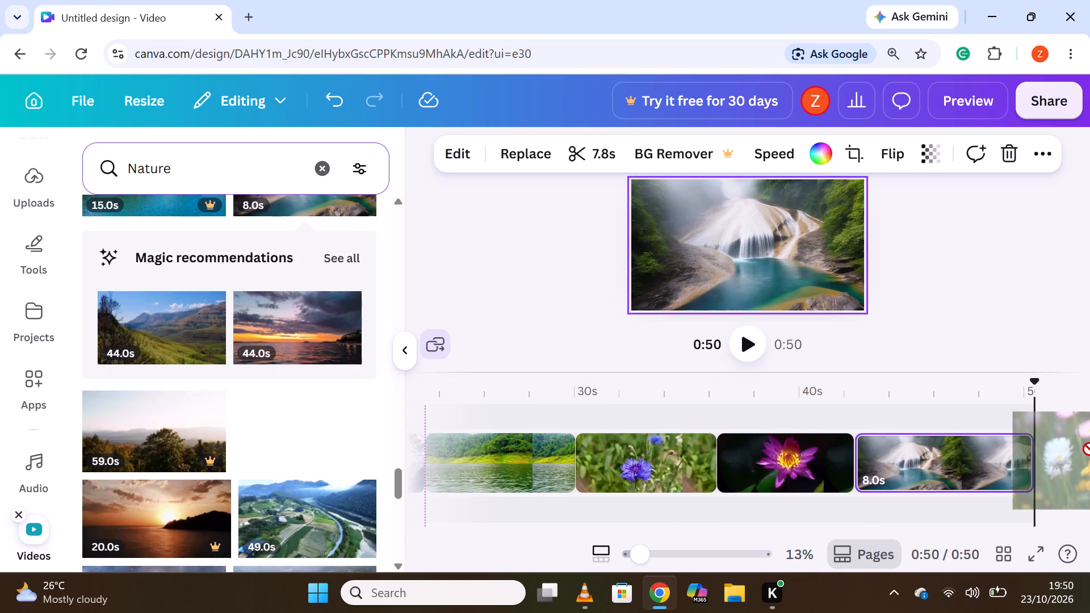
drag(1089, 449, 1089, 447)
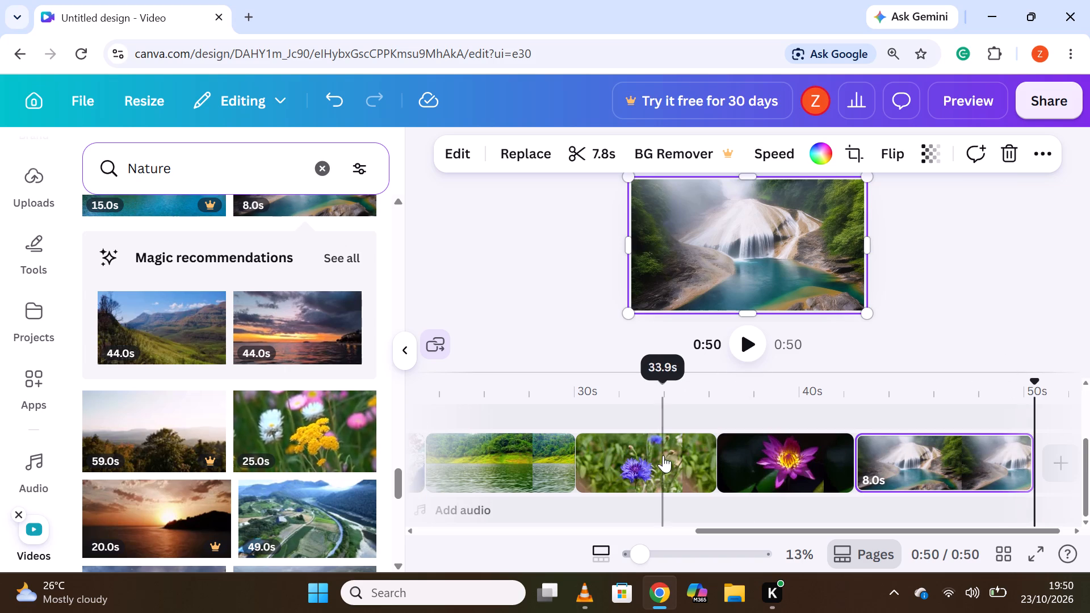
Place the 20-second sea sunset clip on a new overlay track above the white wildflower clip, starting at 0 s.
scroll(573, 453, down, 1)
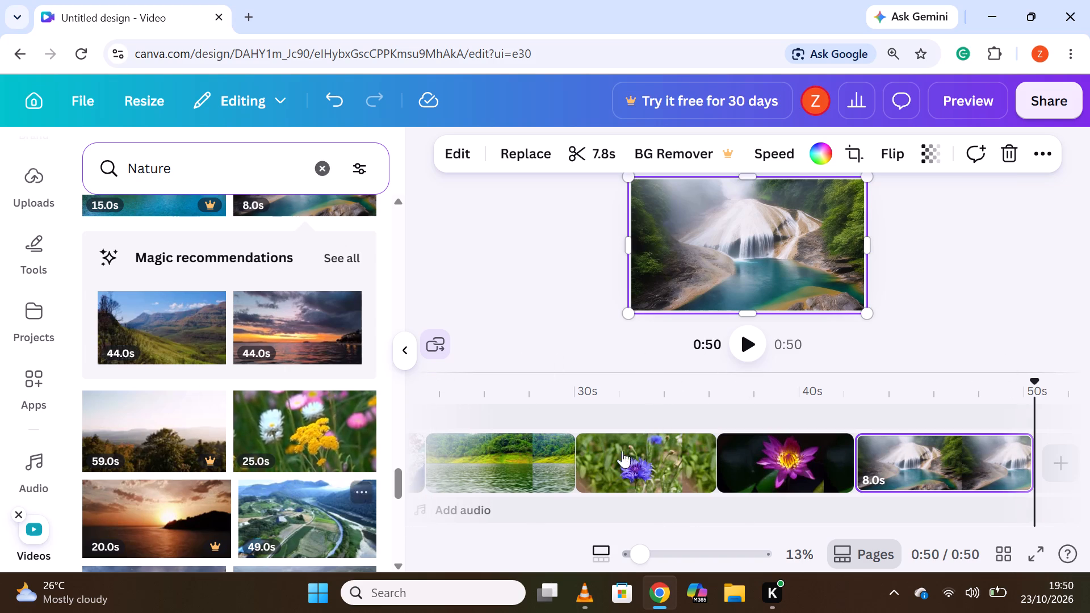
scroll(689, 472, up, 1)
scroll(689, 472, down, 3)
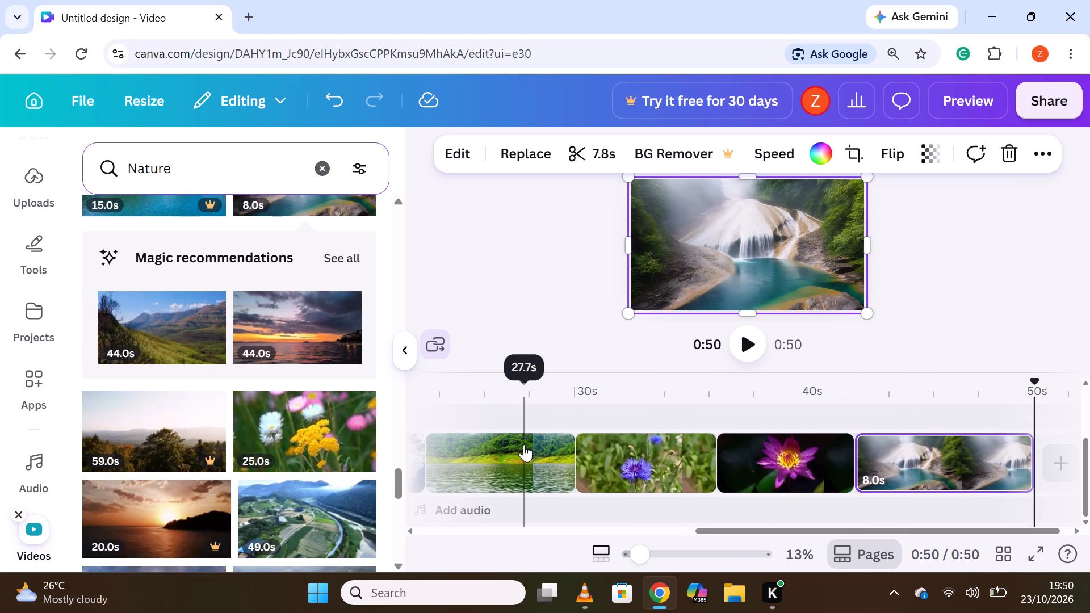
scroll(524, 444, up, 2)
drag(724, 527, 552, 555)
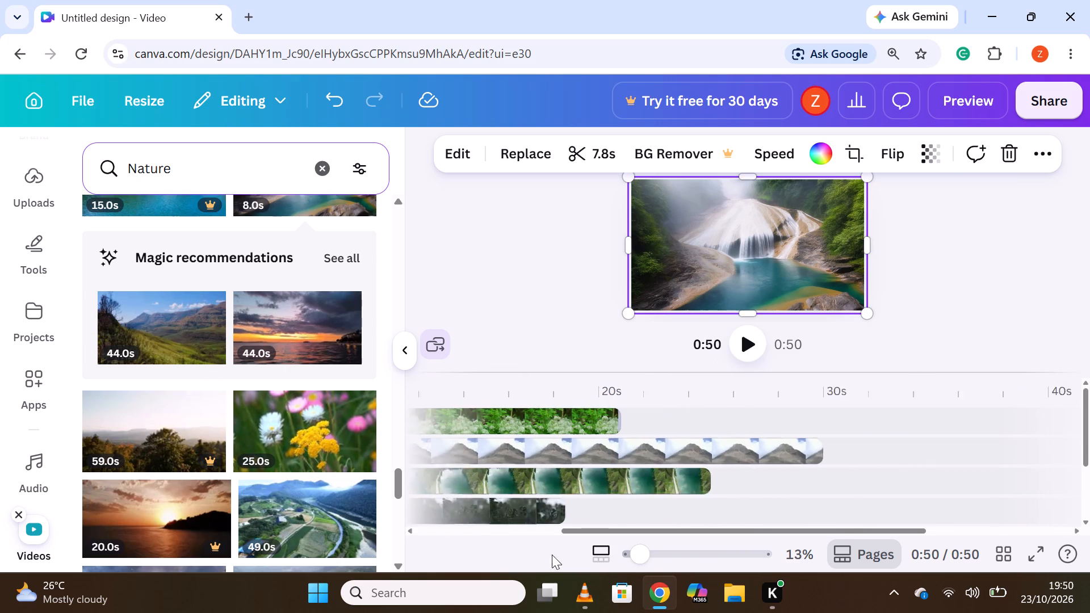
drag(552, 555, 379, 567)
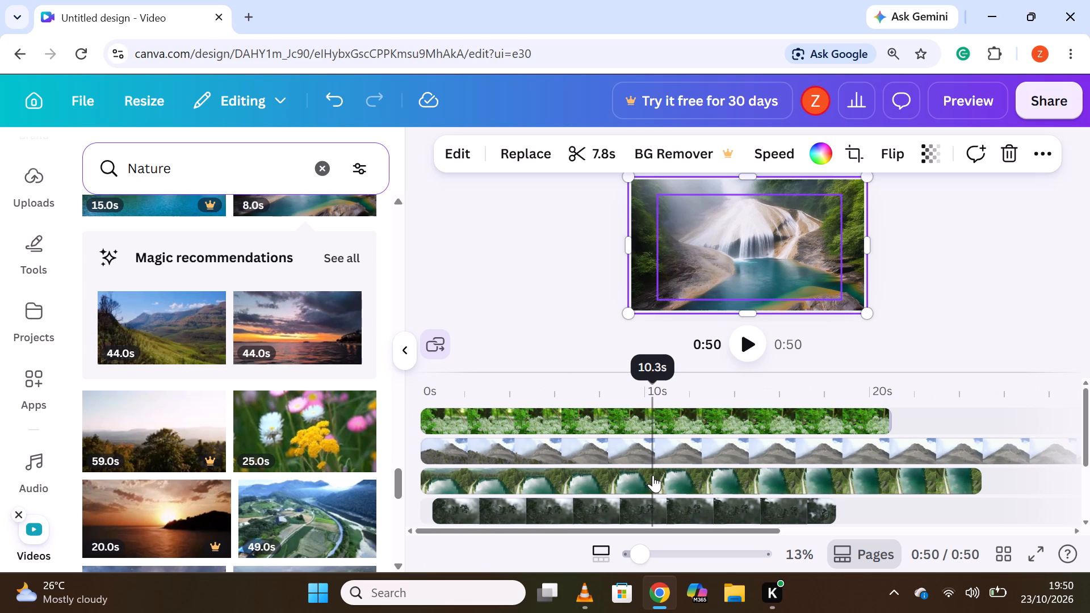
scroll(653, 475, up, 4)
scroll(652, 475, down, 2)
scroll(652, 475, up, 3)
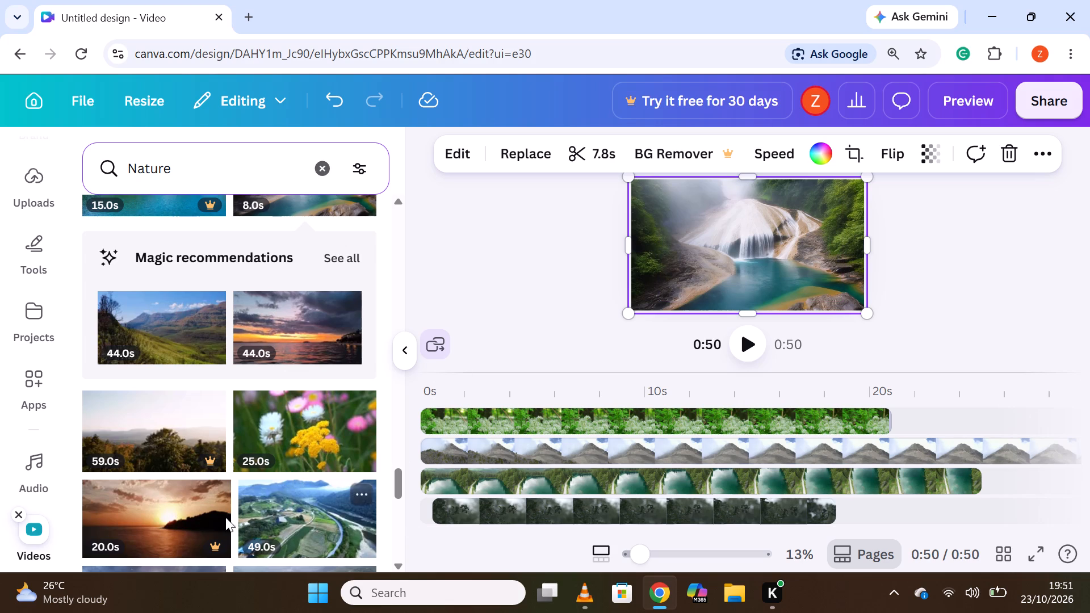
drag(110, 508, 110, 507)
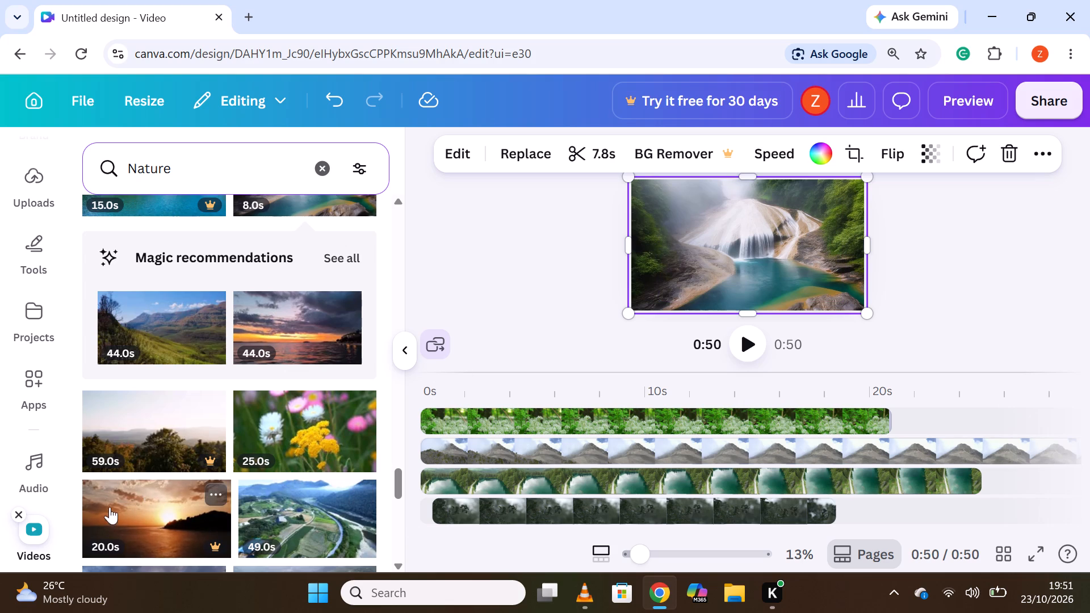
drag(110, 507, 464, 408)
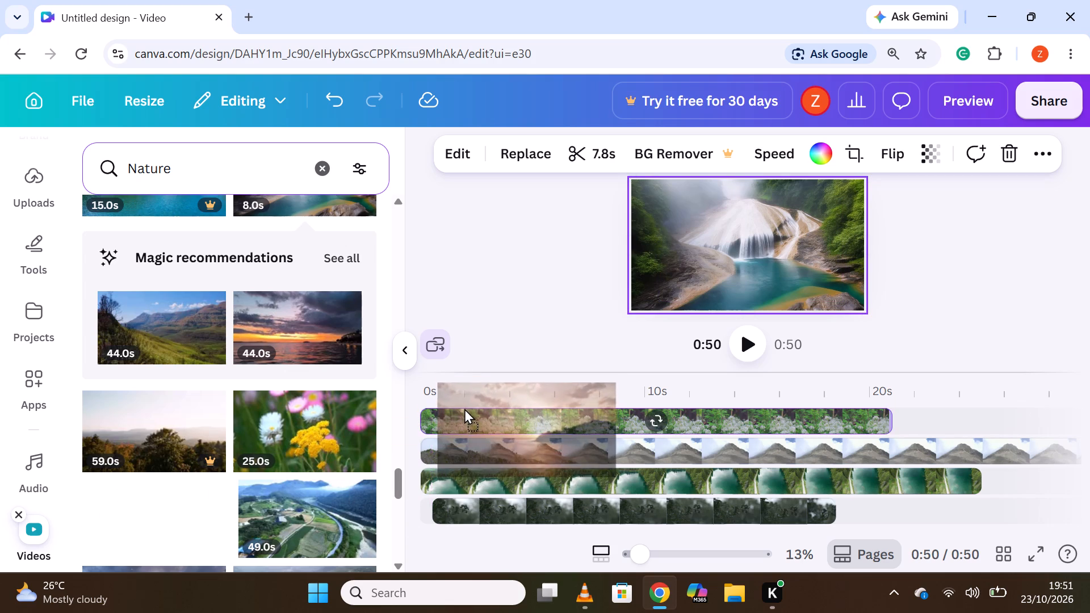
drag(464, 408, 465, 406)
drag(530, 422, 463, 425)
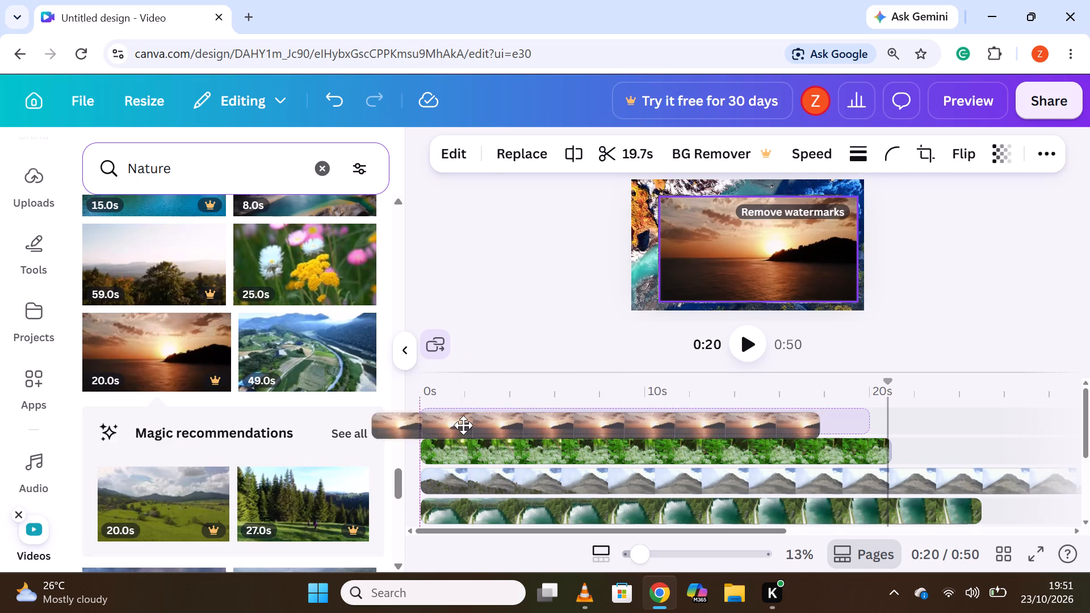
drag(463, 425, 503, 425)
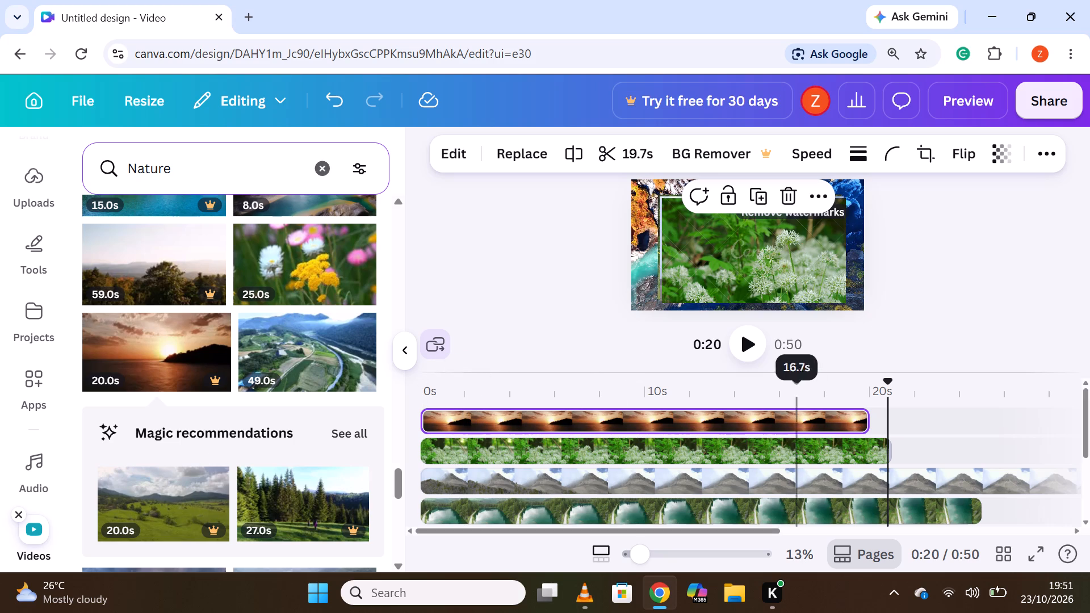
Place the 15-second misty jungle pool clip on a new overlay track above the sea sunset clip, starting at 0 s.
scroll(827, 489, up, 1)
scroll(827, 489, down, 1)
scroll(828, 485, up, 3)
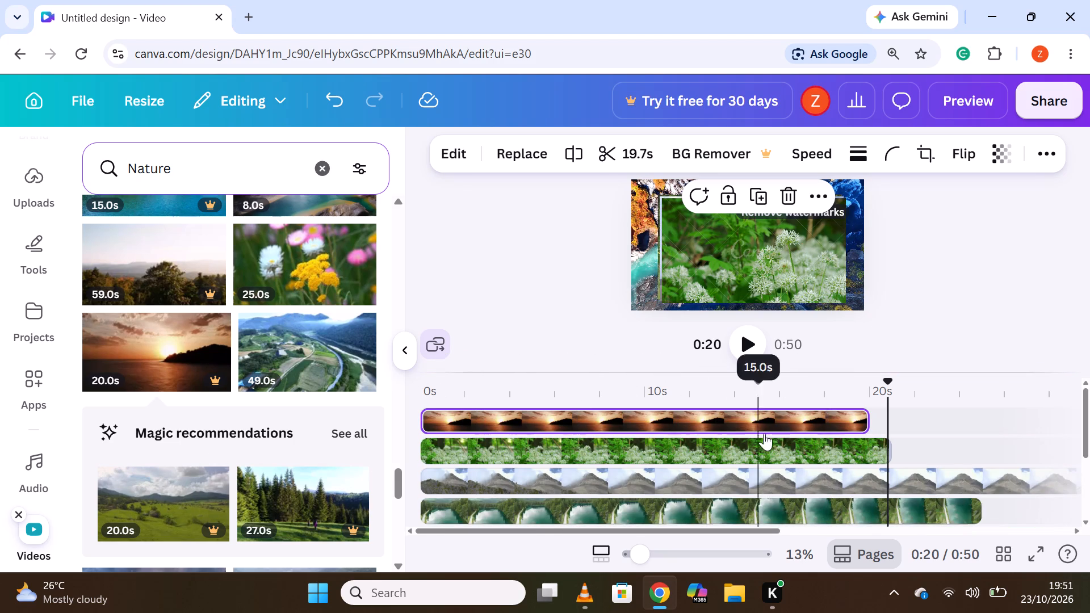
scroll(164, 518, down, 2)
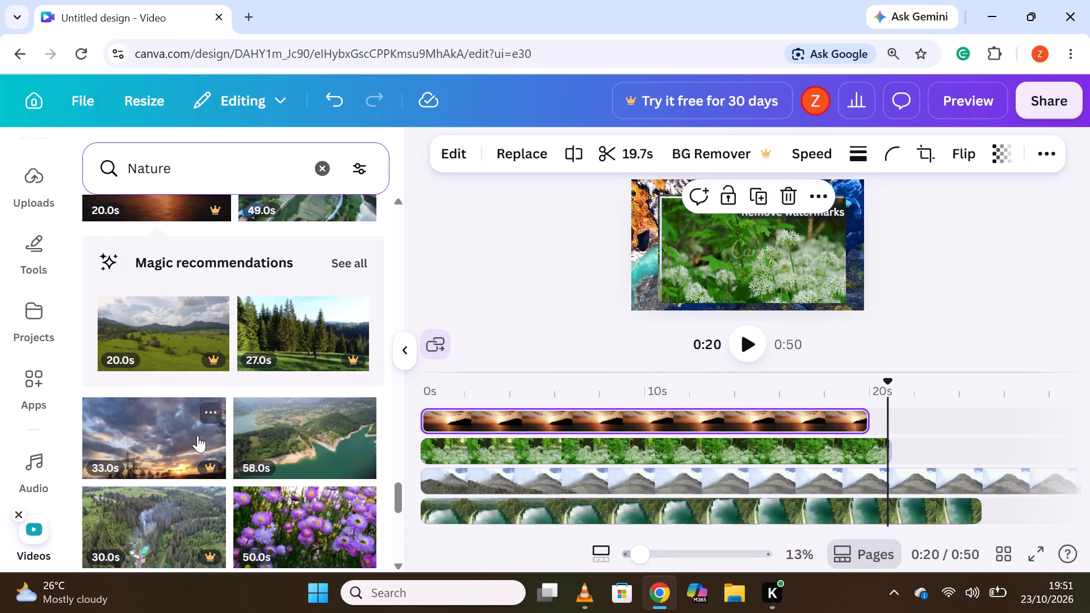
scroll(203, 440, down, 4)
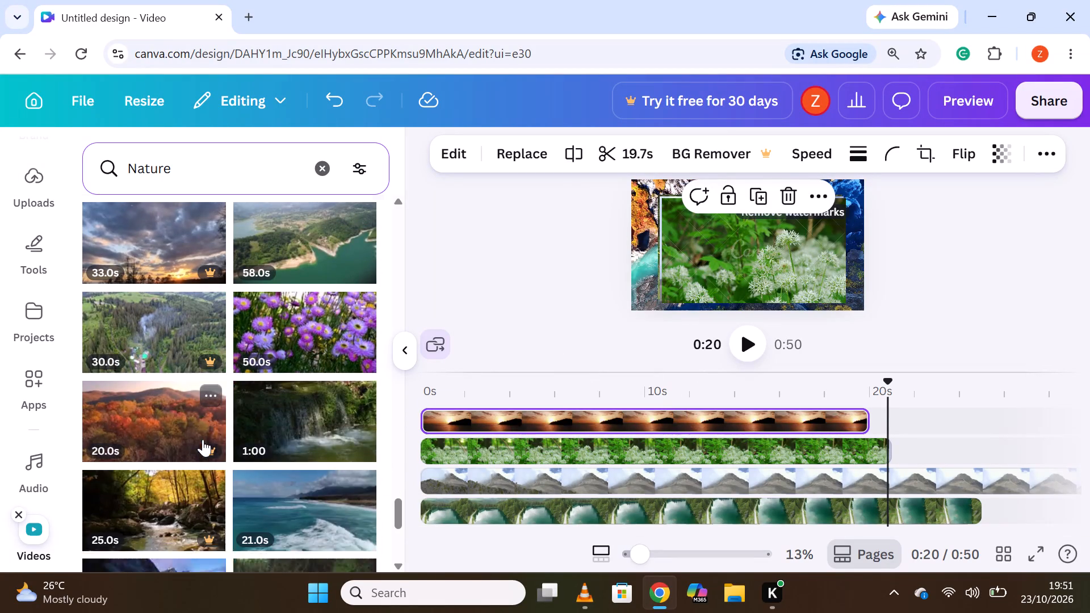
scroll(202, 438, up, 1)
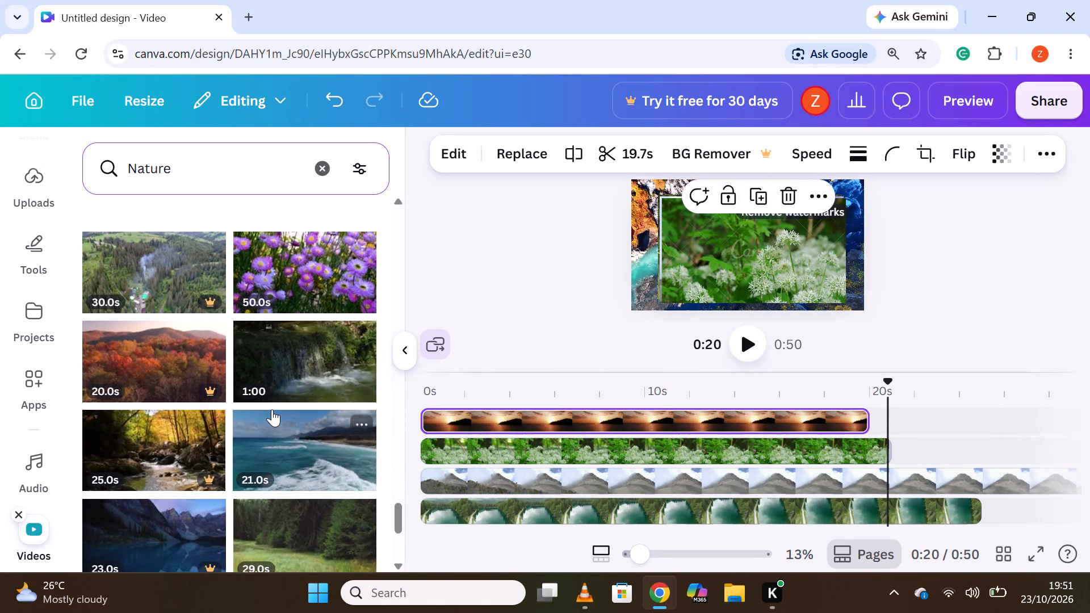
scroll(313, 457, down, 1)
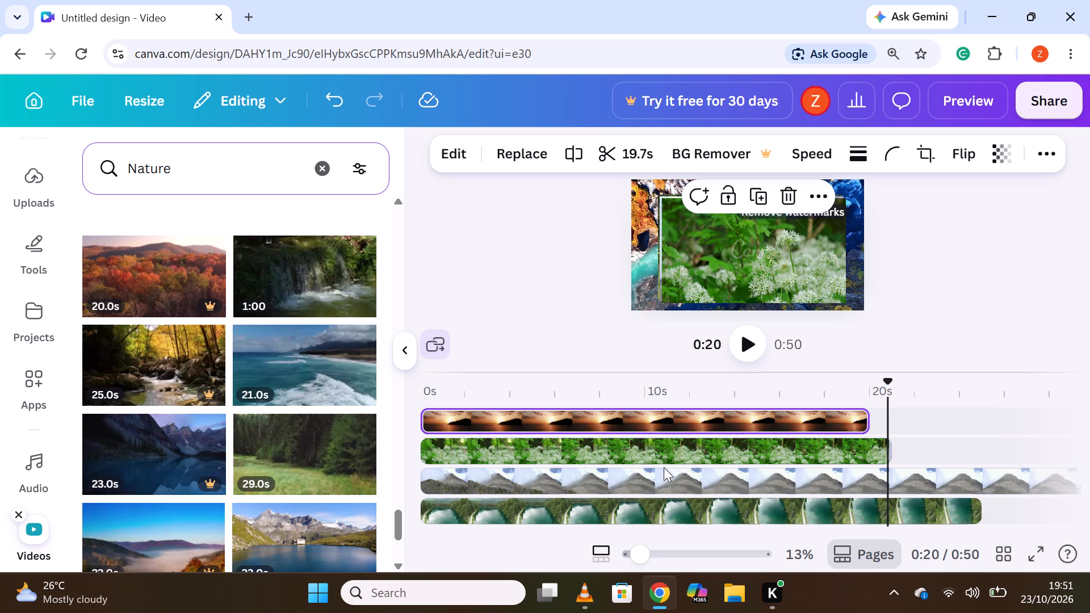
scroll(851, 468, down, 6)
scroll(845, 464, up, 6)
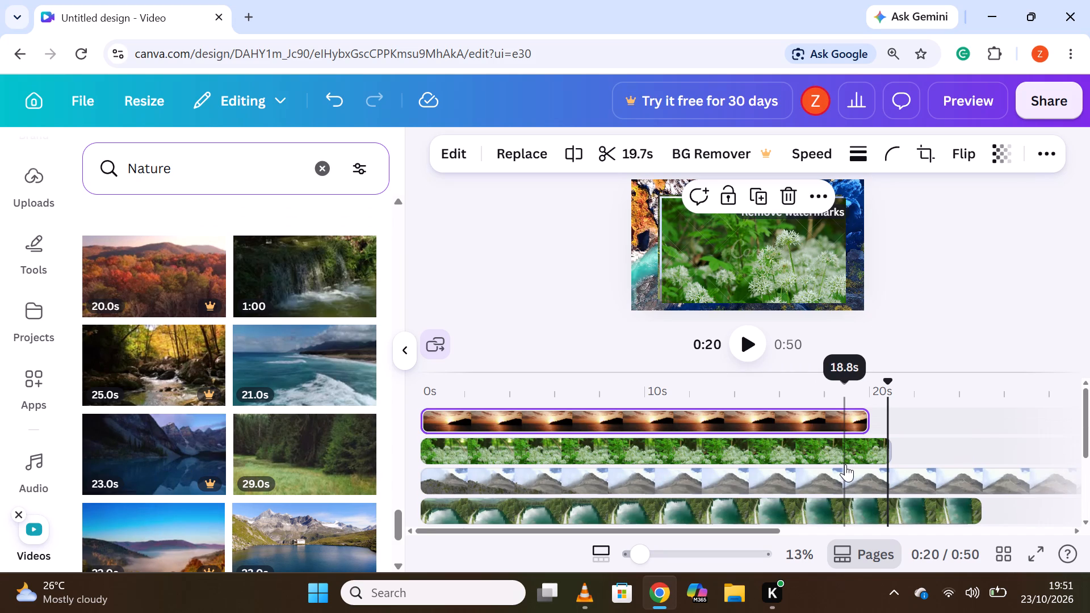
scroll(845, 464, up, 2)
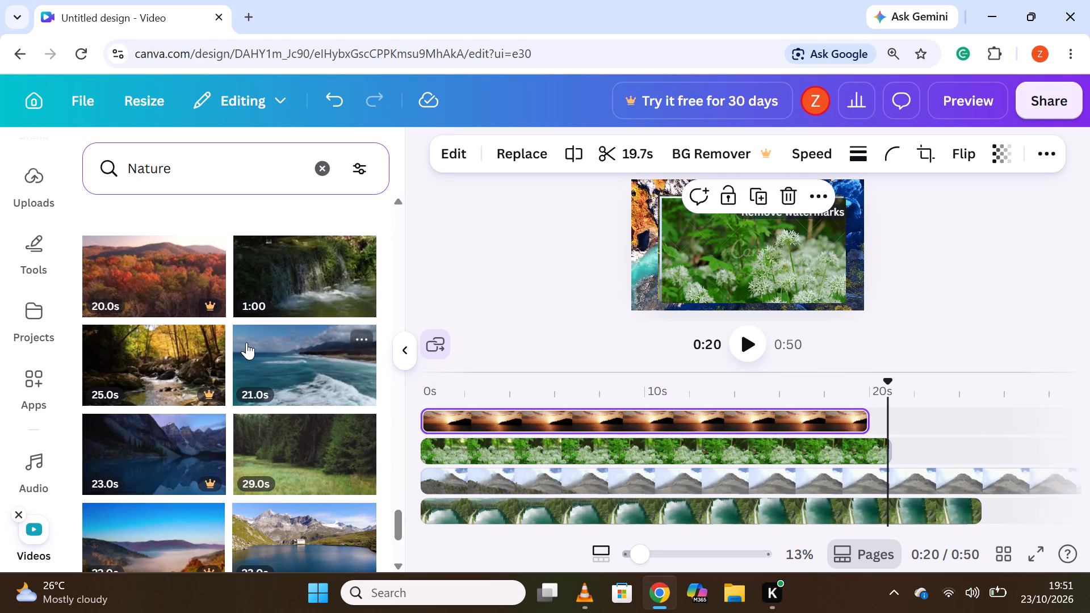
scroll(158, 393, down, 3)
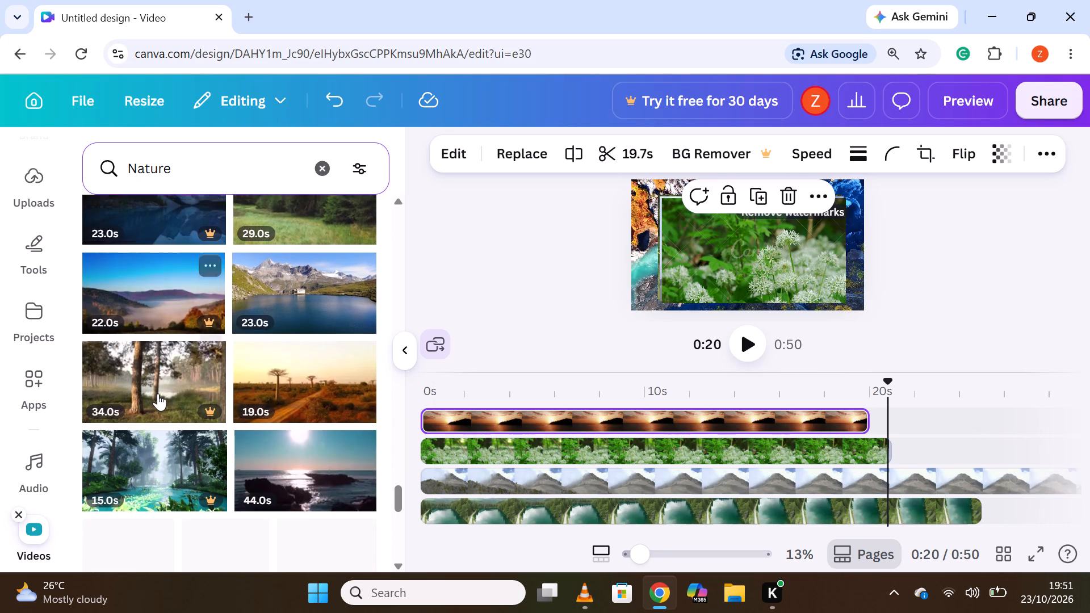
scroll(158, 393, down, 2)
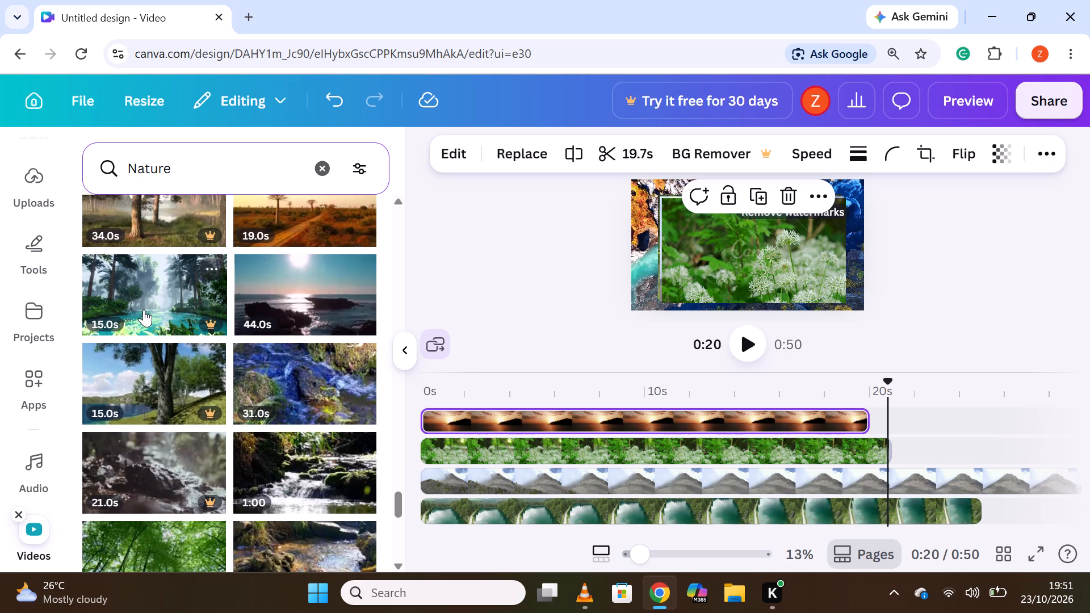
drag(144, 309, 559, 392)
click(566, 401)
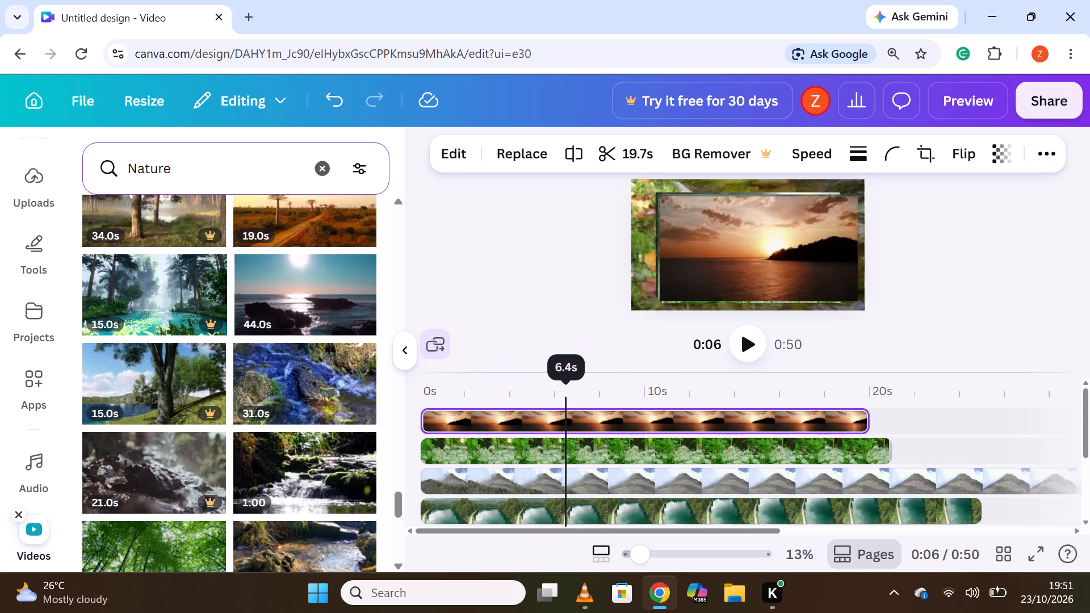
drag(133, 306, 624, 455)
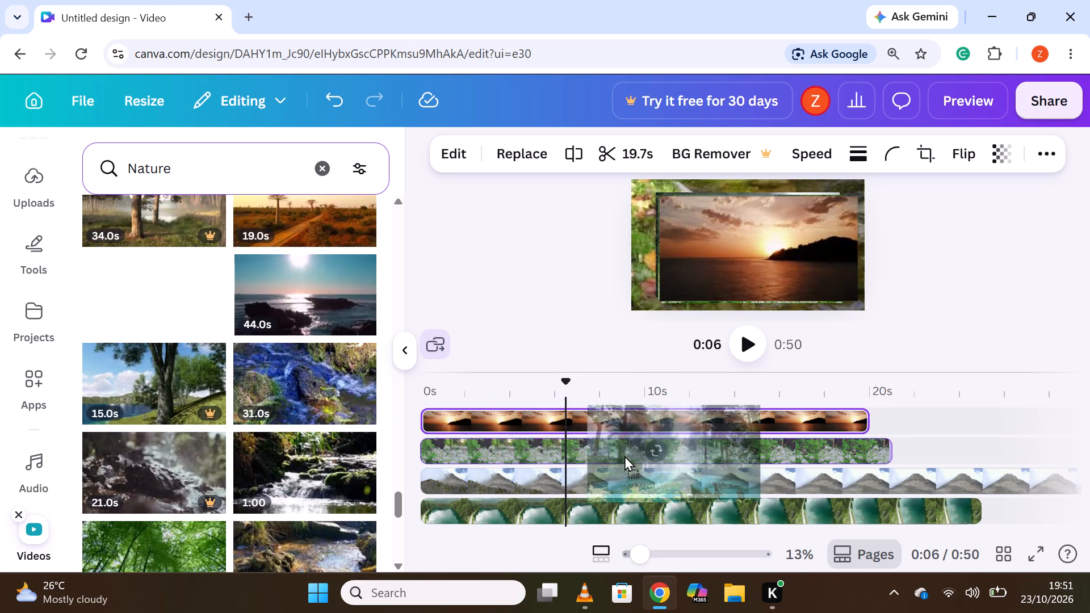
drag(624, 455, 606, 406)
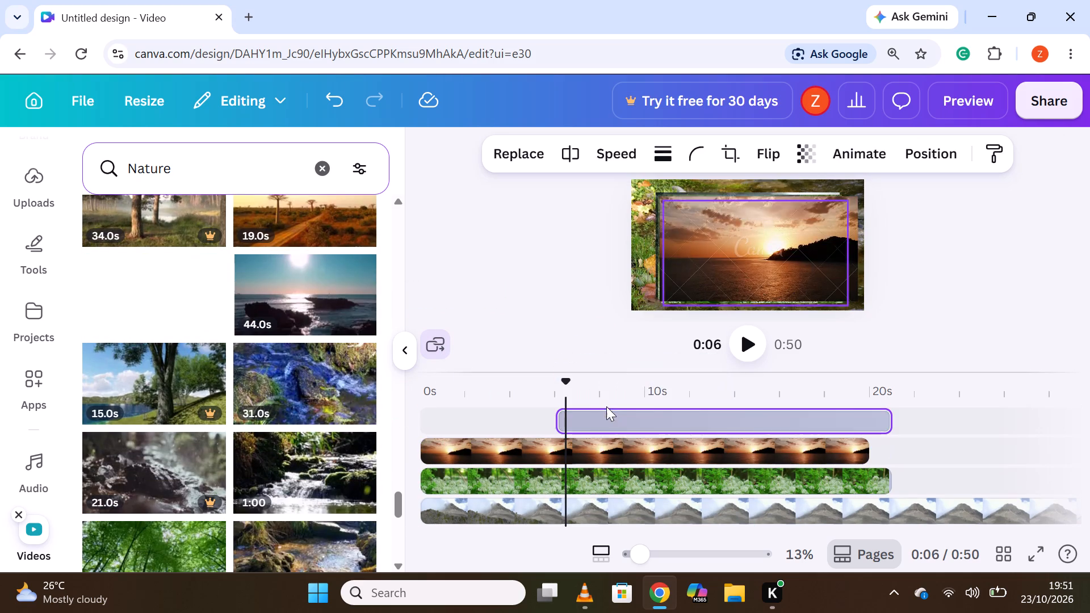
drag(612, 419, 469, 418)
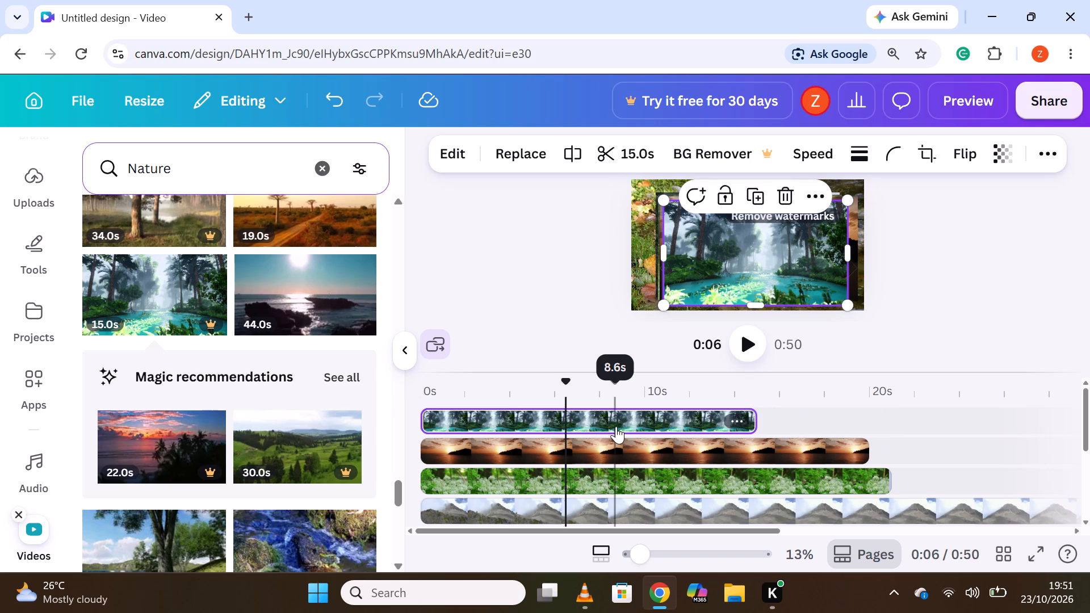
Look through the Nature video results around the misty jungle pool clip and compare them with the overlay tracks.
scroll(615, 426, up, 1)
scroll(615, 426, down, 1)
scroll(615, 426, up, 3)
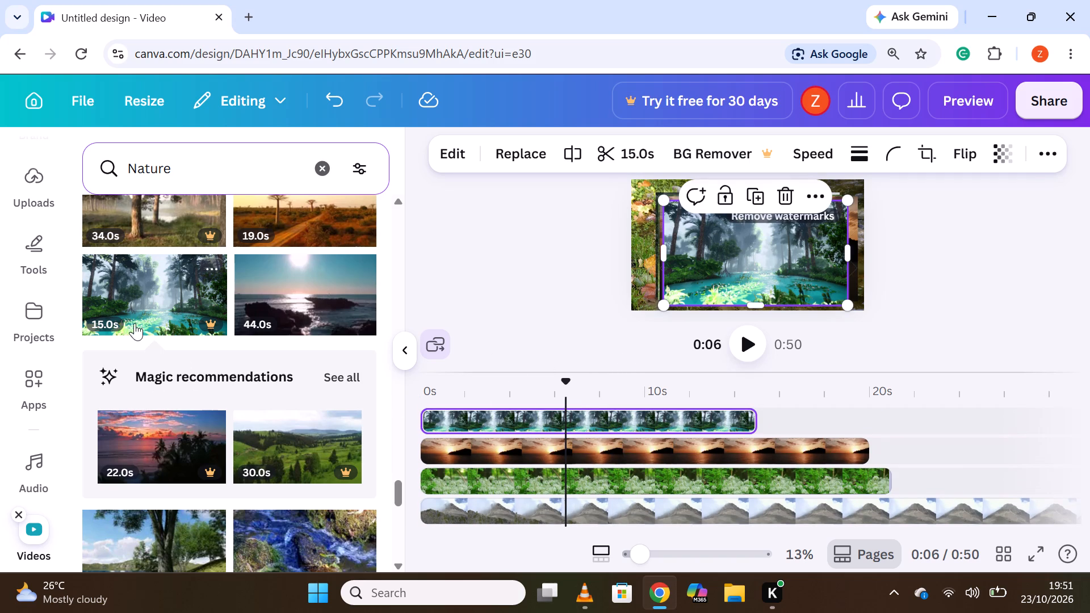
scroll(151, 323, down, 2)
scroll(151, 323, up, 4)
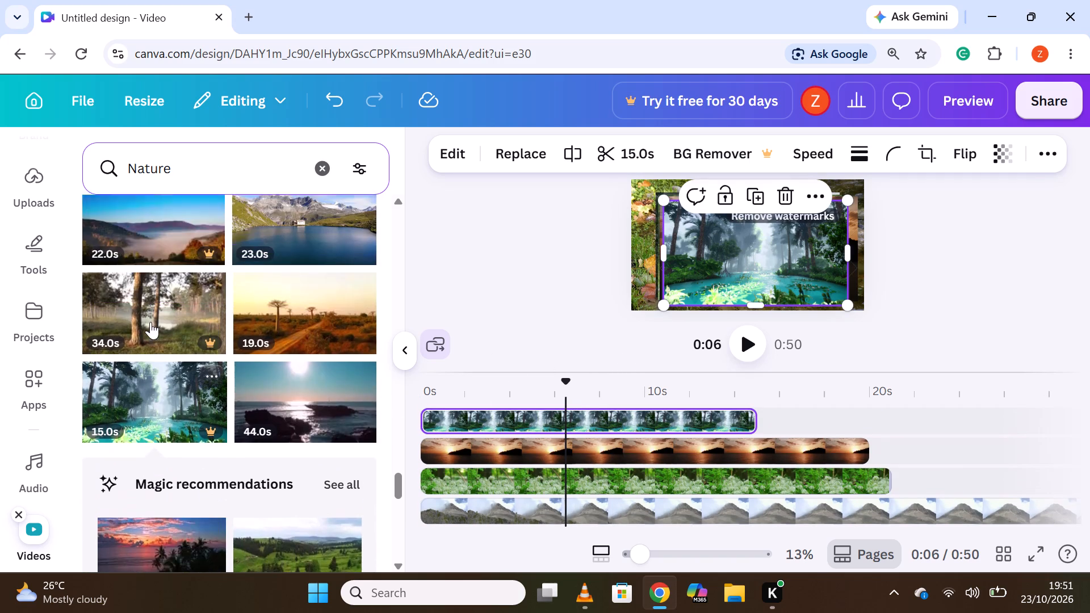
scroll(151, 322, down, 5)
scroll(151, 322, up, 2)
scroll(150, 322, down, 4)
scroll(150, 322, up, 4)
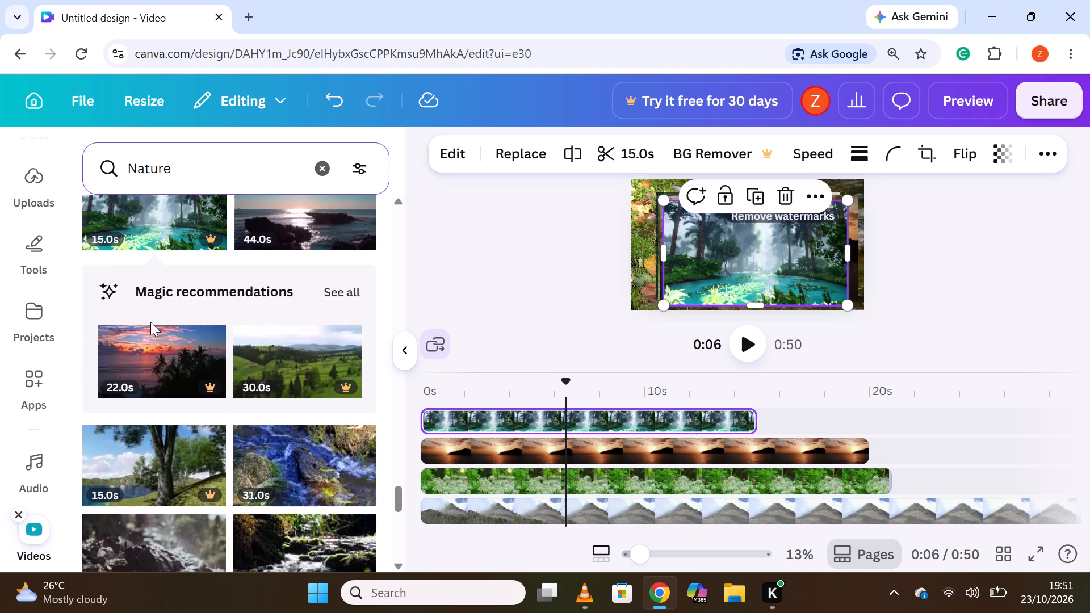
scroll(617, 412, up, 4)
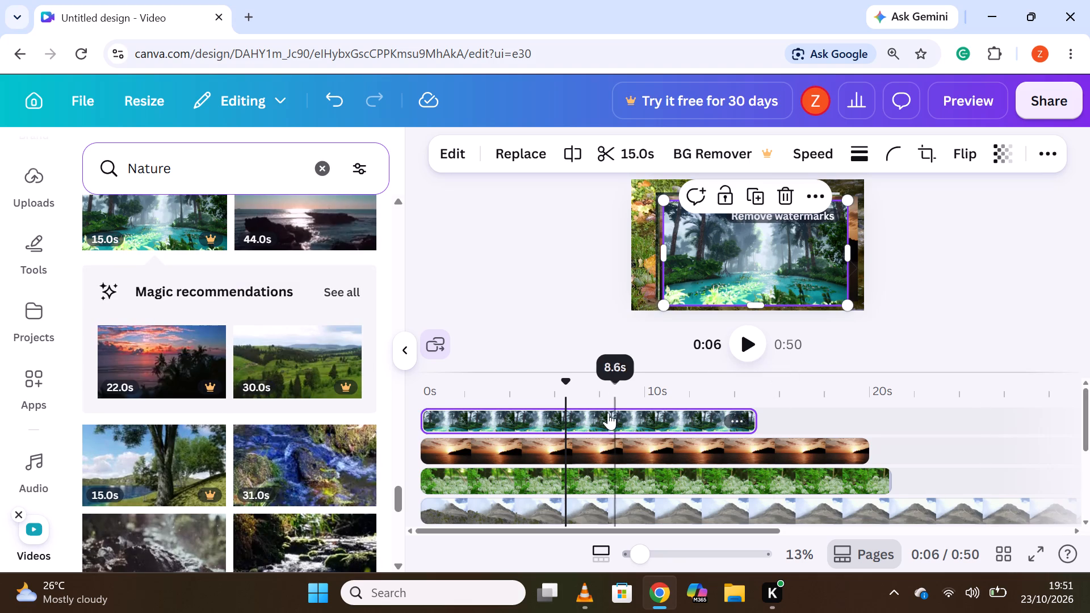
scroll(232, 314, down, 4)
scroll(232, 314, up, 5)
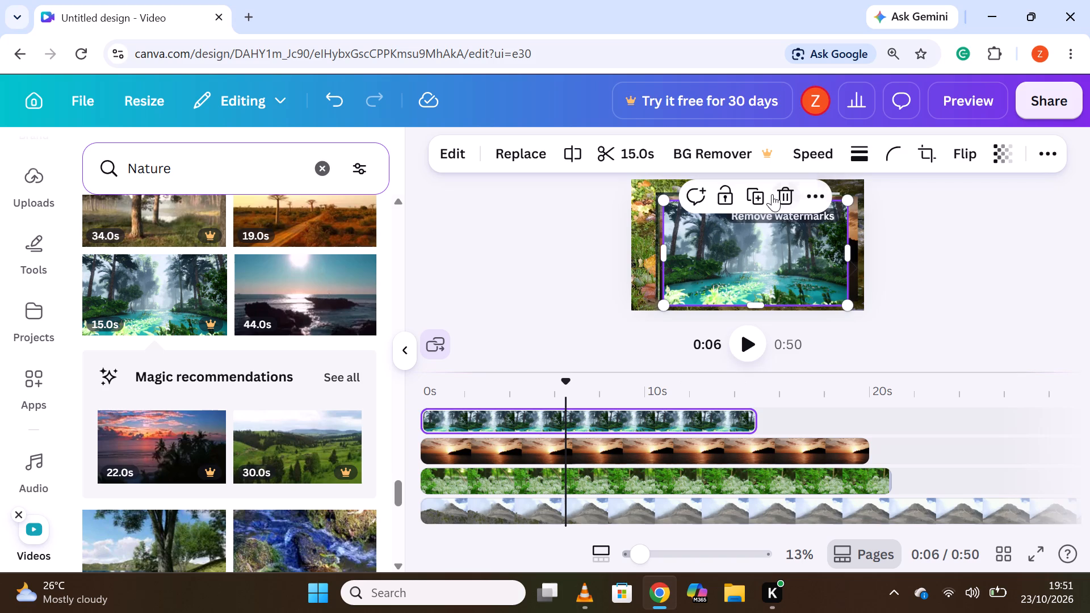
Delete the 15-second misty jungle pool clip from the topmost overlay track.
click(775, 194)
Place the 12-second clip of a green valley between rocky slopes on a new overlay track above the sea sunset clip, starting at 0 s.
scroll(185, 448, up, 2)
scroll(185, 448, down, 2)
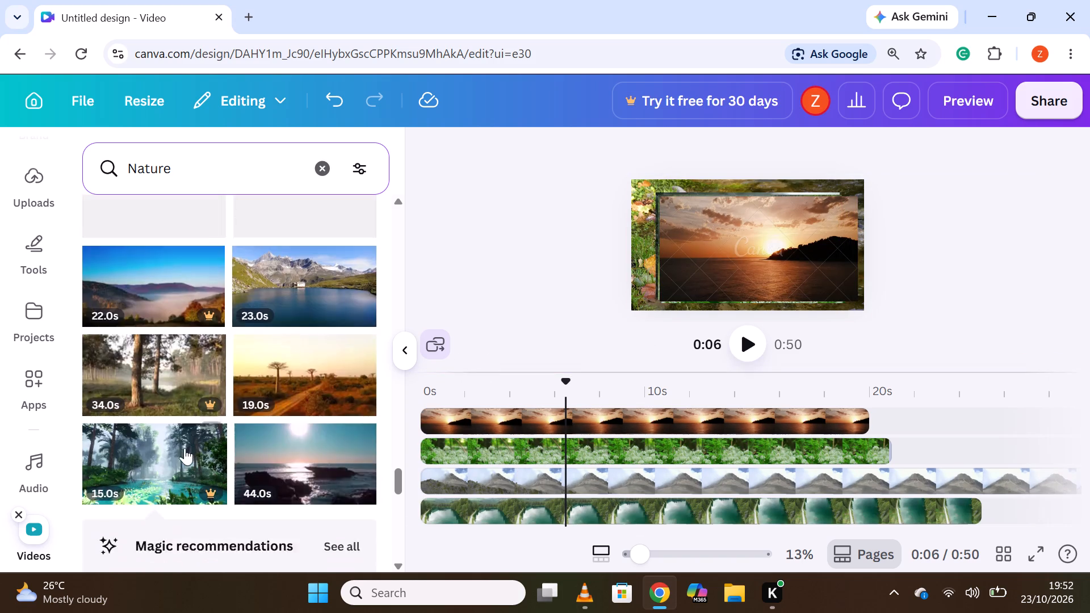
scroll(185, 448, down, 8)
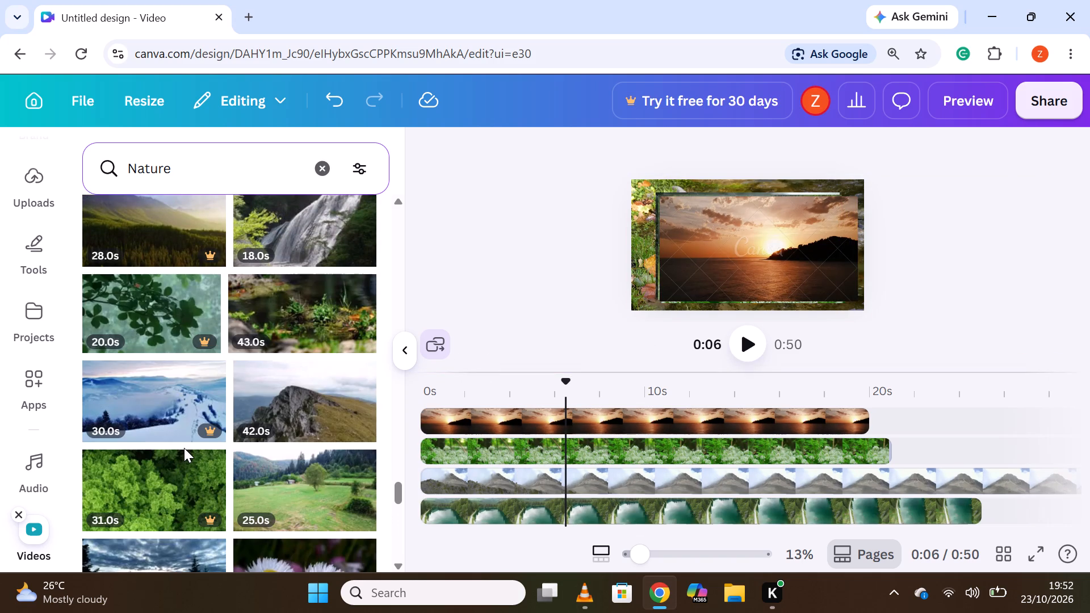
scroll(165, 391, down, 3)
scroll(161, 505, down, 2)
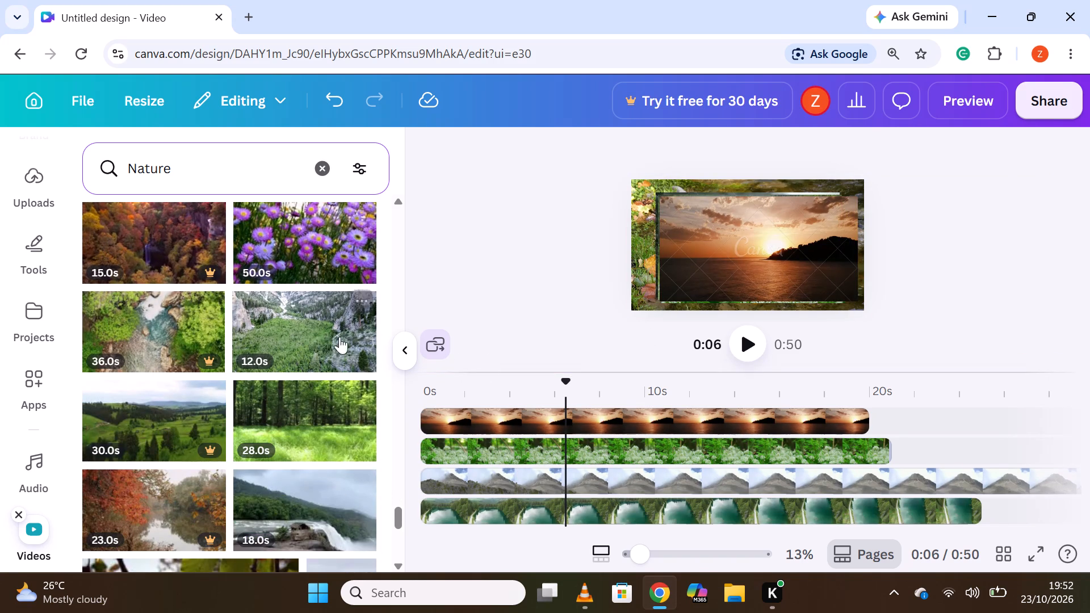
drag(305, 337, 592, 408)
drag(592, 414, 483, 412)
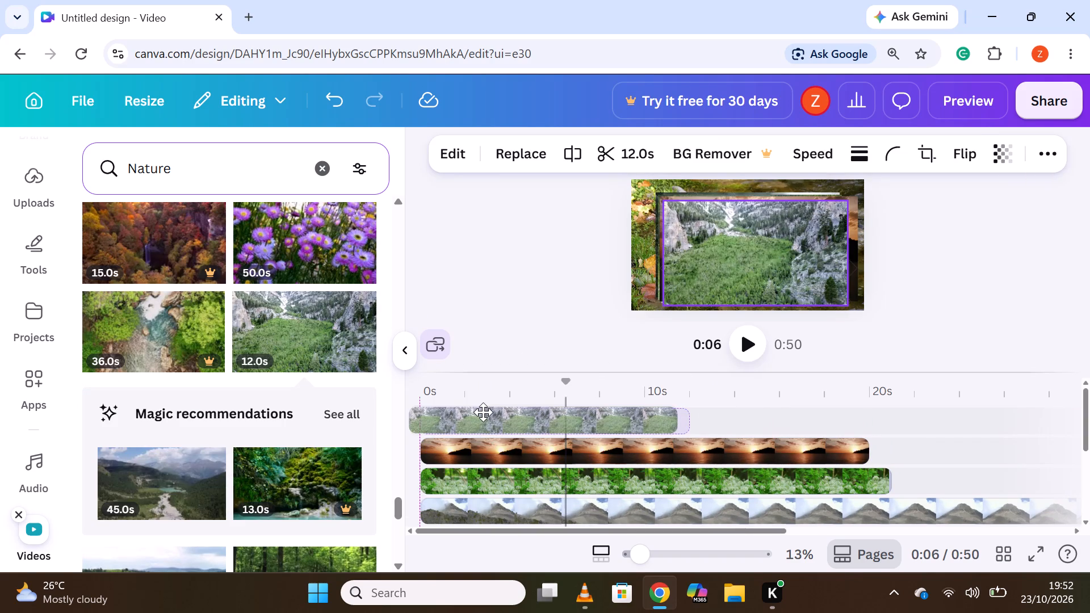
drag(483, 412, 484, 413)
Examine the lower overlay tracks and the first main-track clips: autumn leaves on water, green leaves and blue river.
scroll(791, 425, down, 1)
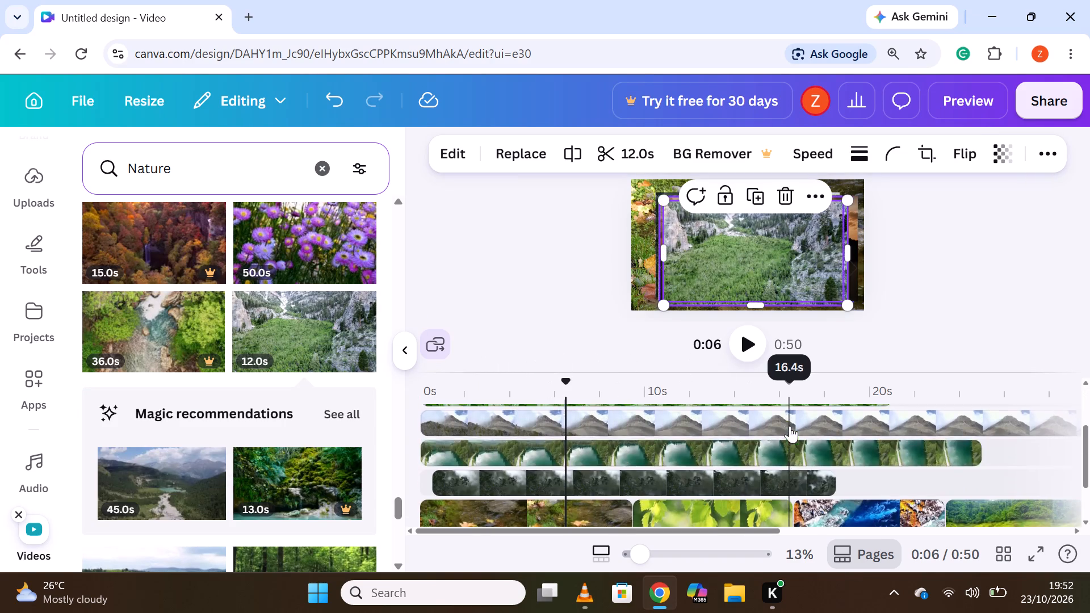
scroll(790, 426, down, 2)
scroll(786, 426, up, 1)
scroll(784, 425, down, 1)
click(527, 456)
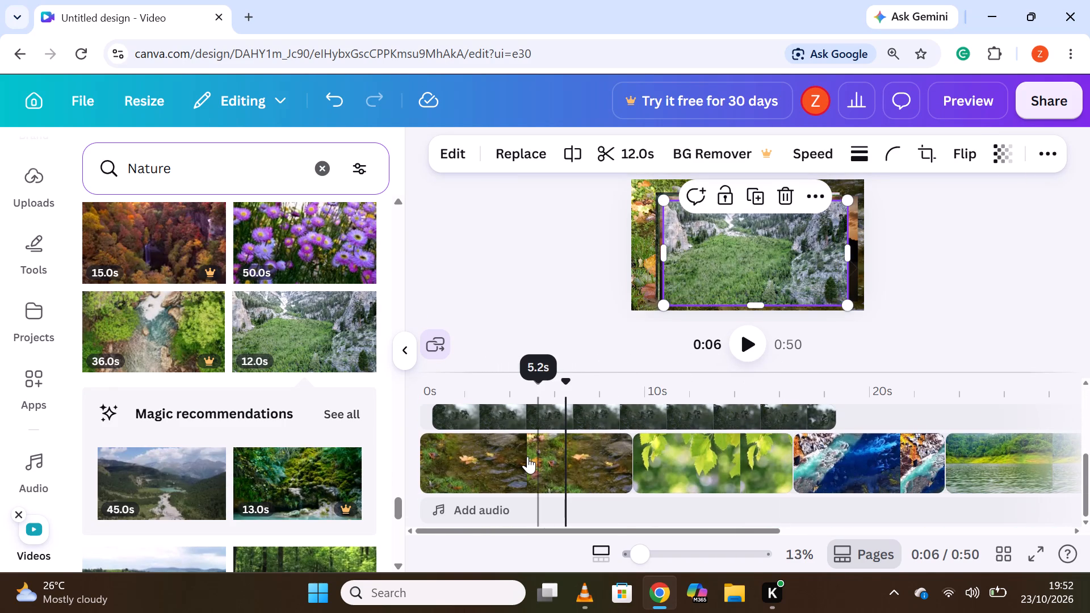
click(681, 468)
click(816, 469)
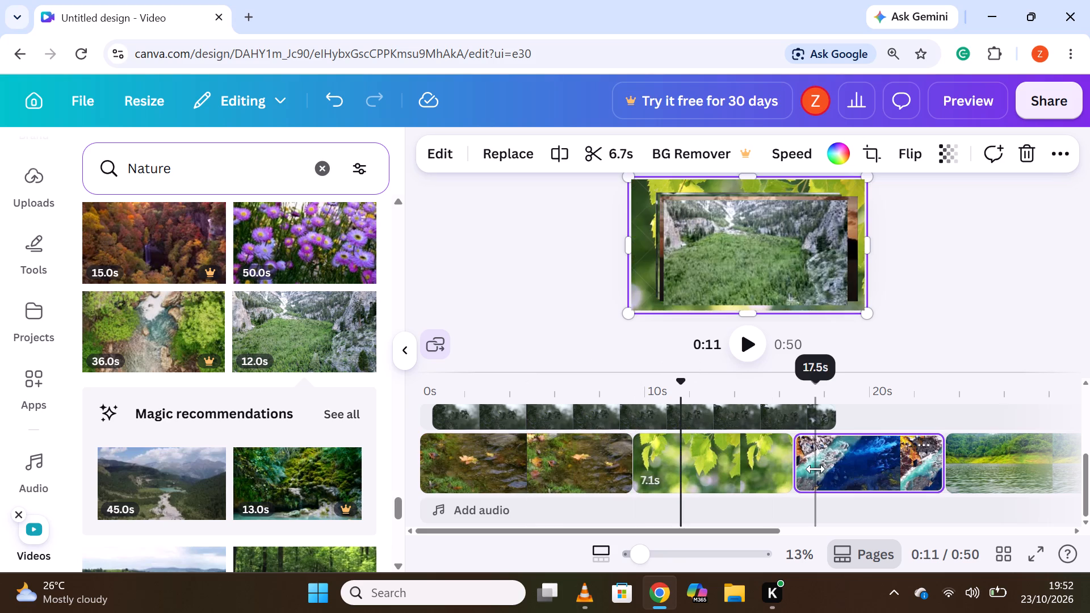
click(556, 473)
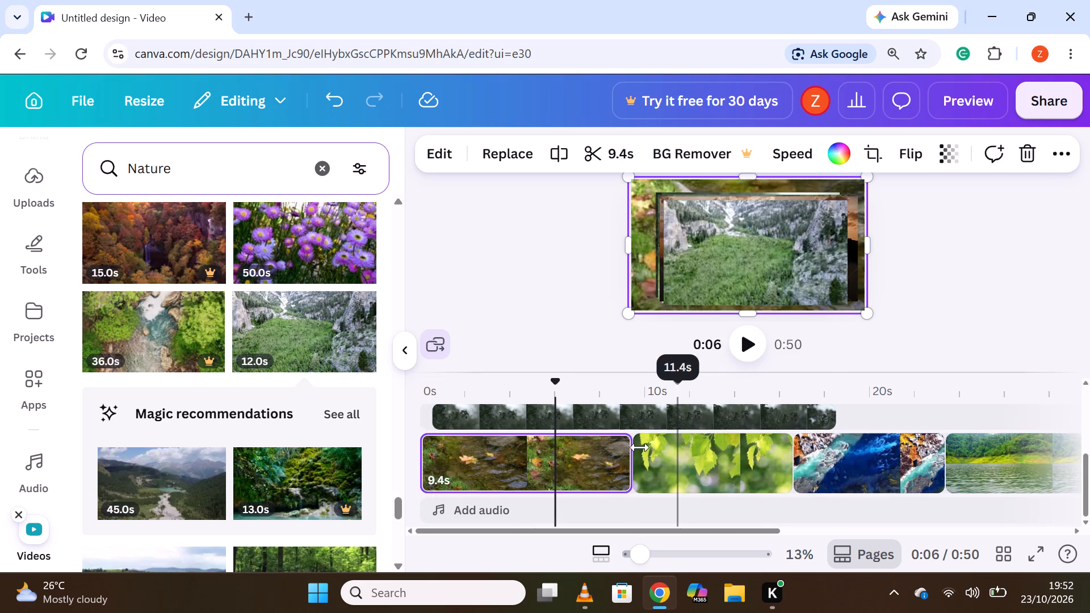
Replace the 12-second rocky valley clip on the topmost overlay track with the recommended 13-second mossy forest waterfall clip.
scroll(640, 448, up, 7)
scroll(244, 483, down, 2)
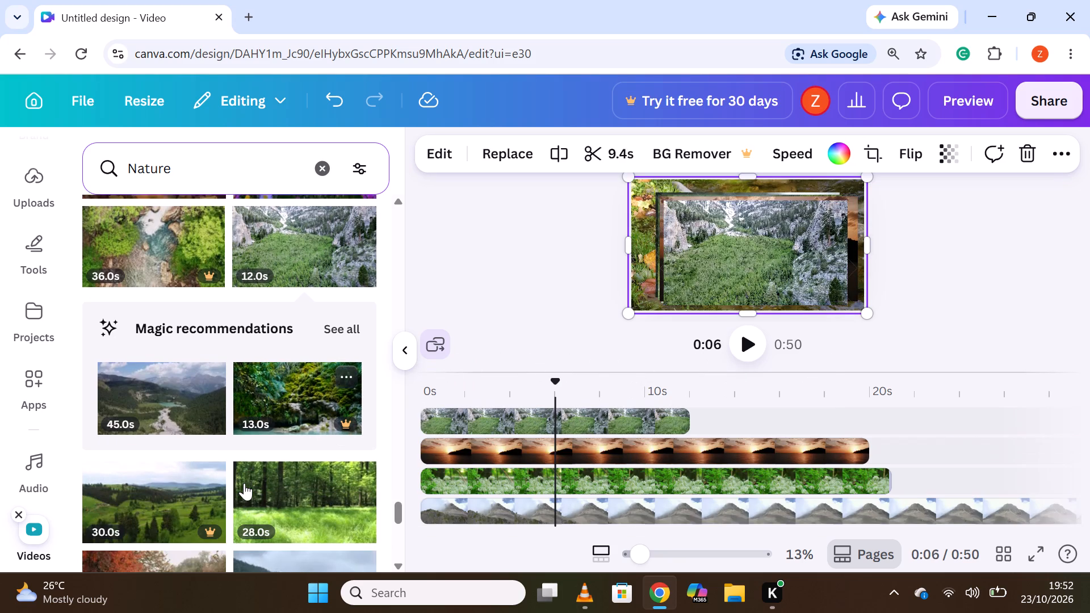
drag(286, 330, 566, 404)
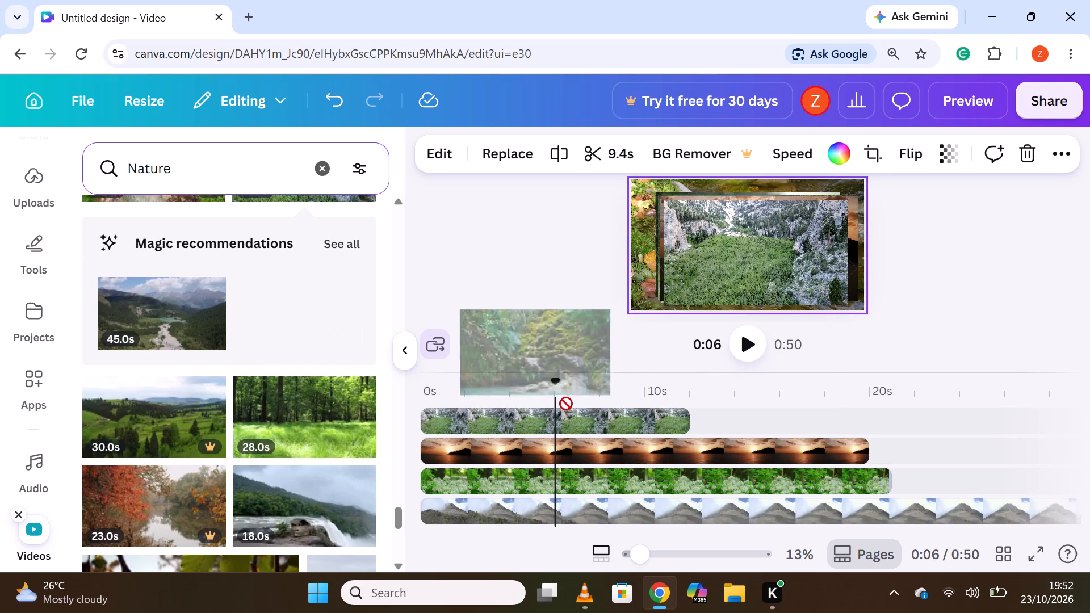
drag(566, 404, 543, 422)
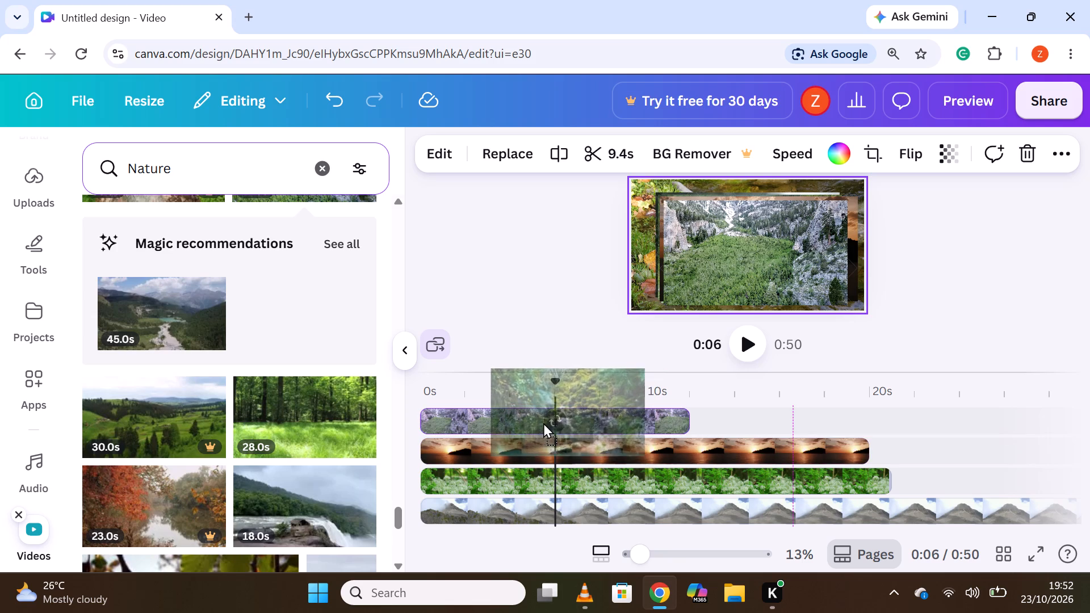
drag(543, 422, 544, 411)
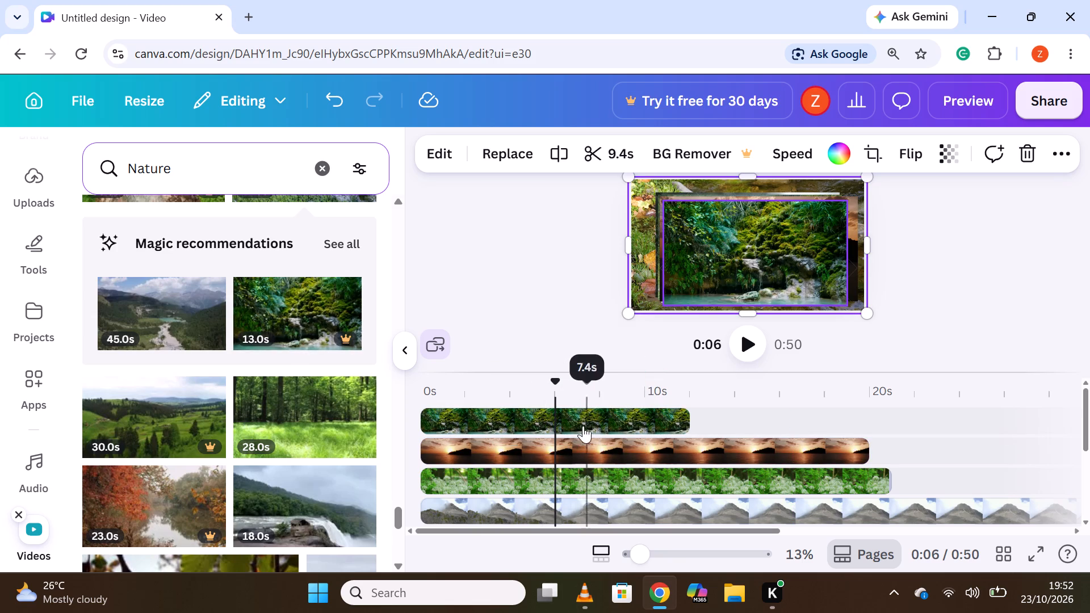
Place the 27-second clip of a mountain slope under blue sky on a new overlay track above the mossy waterfall clip, starting at 0 s.
scroll(319, 397, down, 4)
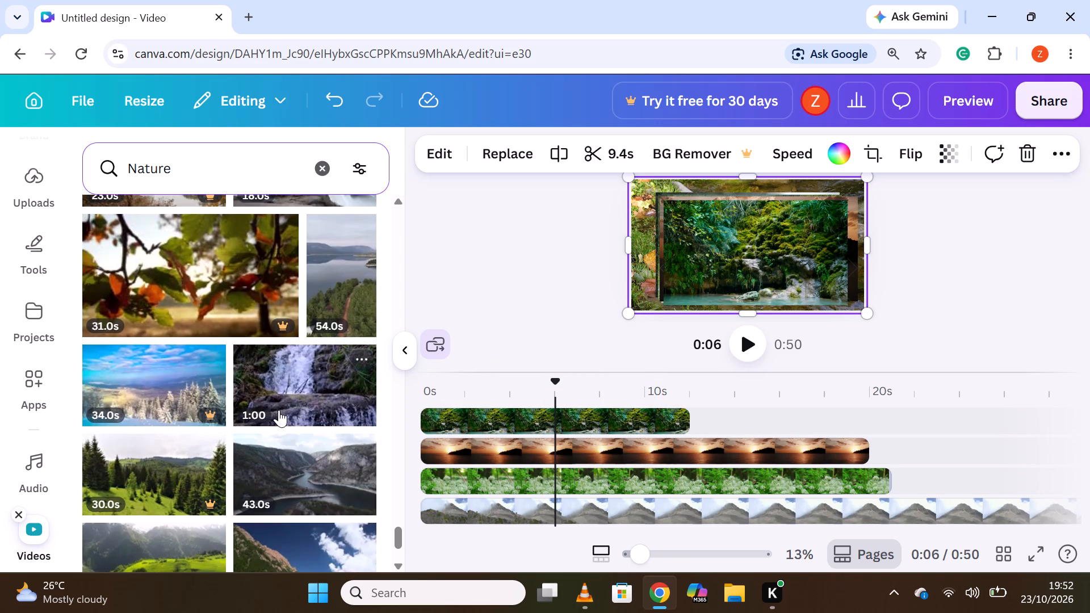
scroll(253, 355, down, 2)
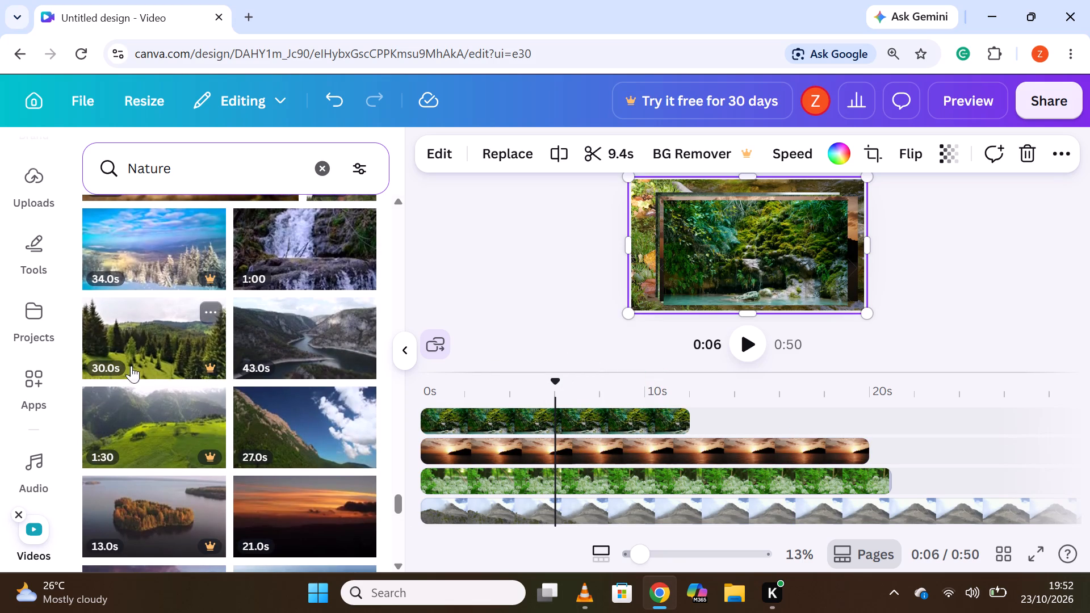
scroll(130, 371, down, 1)
drag(258, 351, 260, 351)
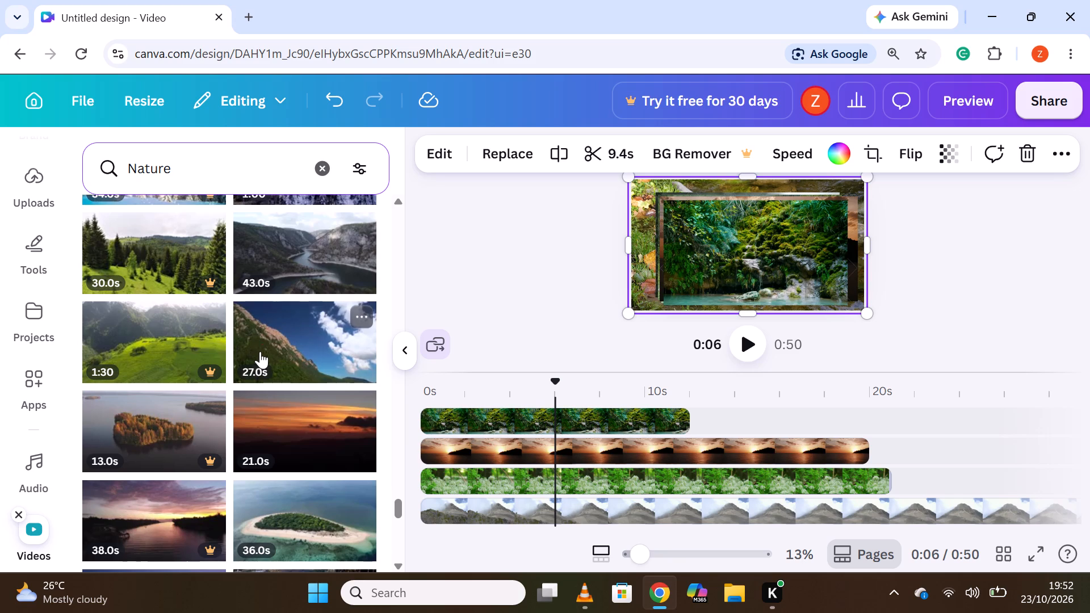
drag(260, 351, 493, 407)
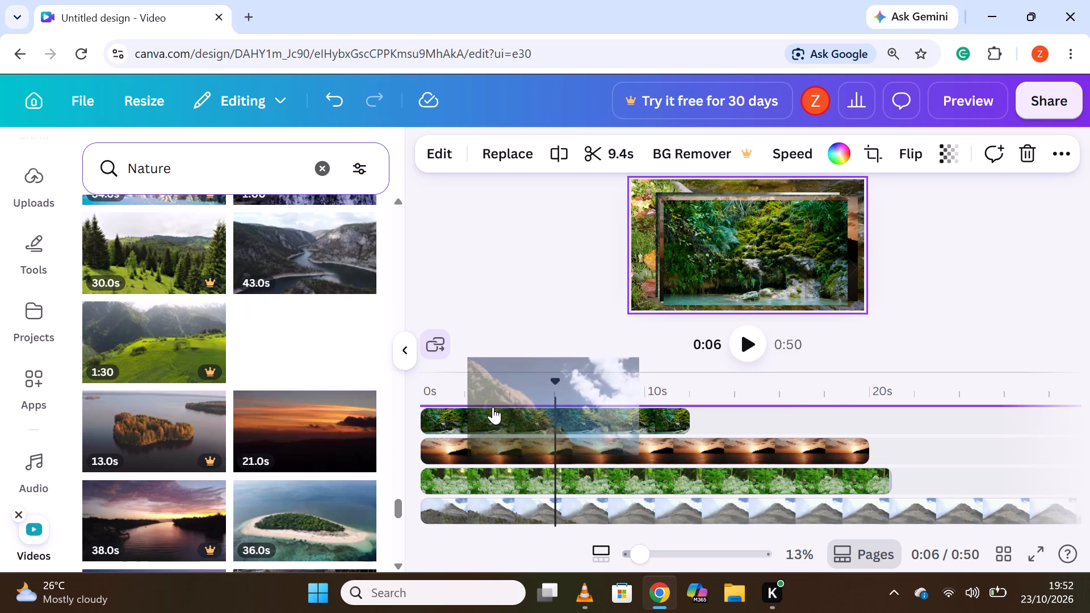
drag(536, 414, 477, 417)
scroll(633, 440, up, 2)
scroll(633, 440, down, 1)
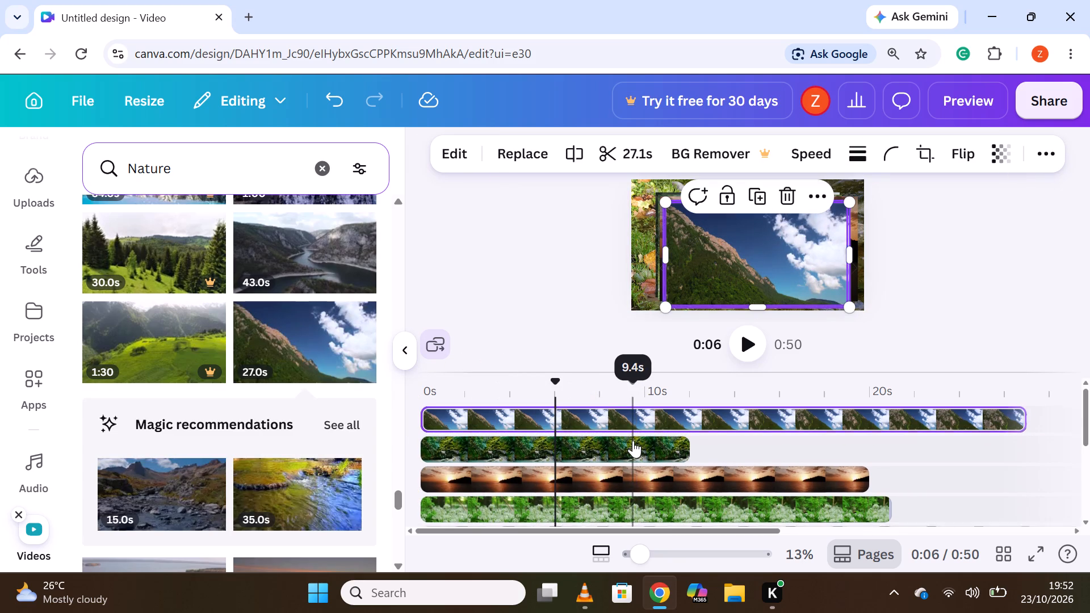
Review the stacked overlay tracks around the mossy waterfall clip and look through further Nature video results for another clip.
scroll(632, 440, up, 2)
click(617, 452)
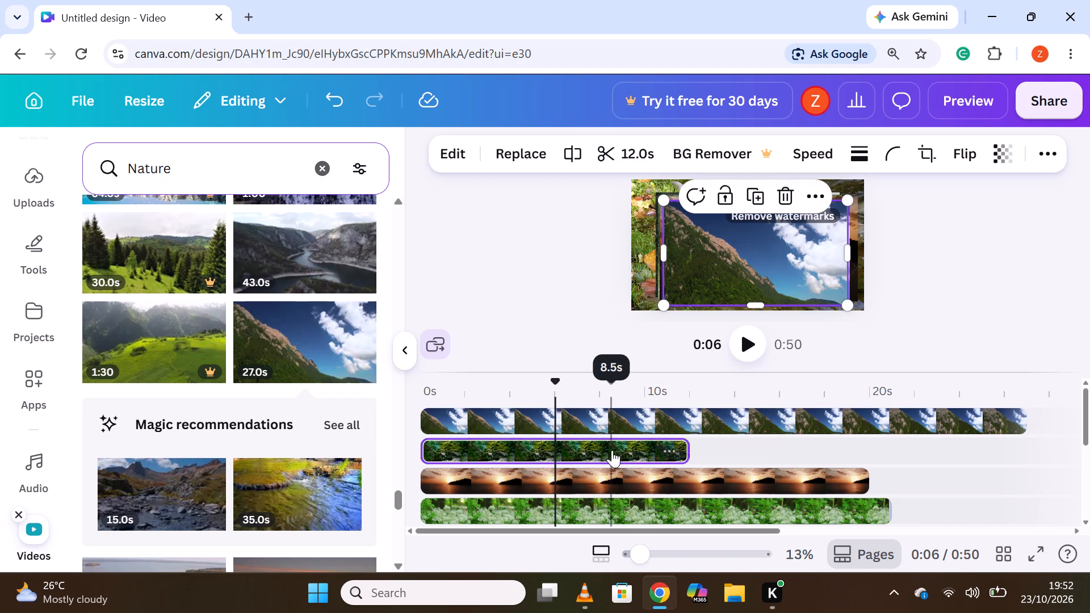
scroll(611, 451, down, 7)
scroll(609, 448, up, 6)
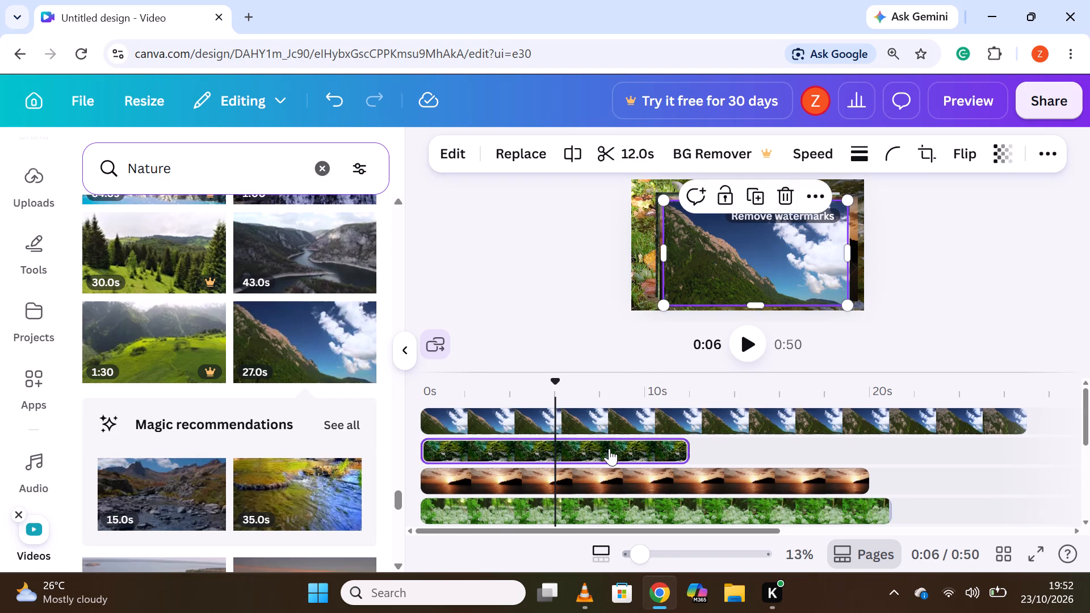
scroll(609, 448, up, 4)
scroll(275, 459, down, 2)
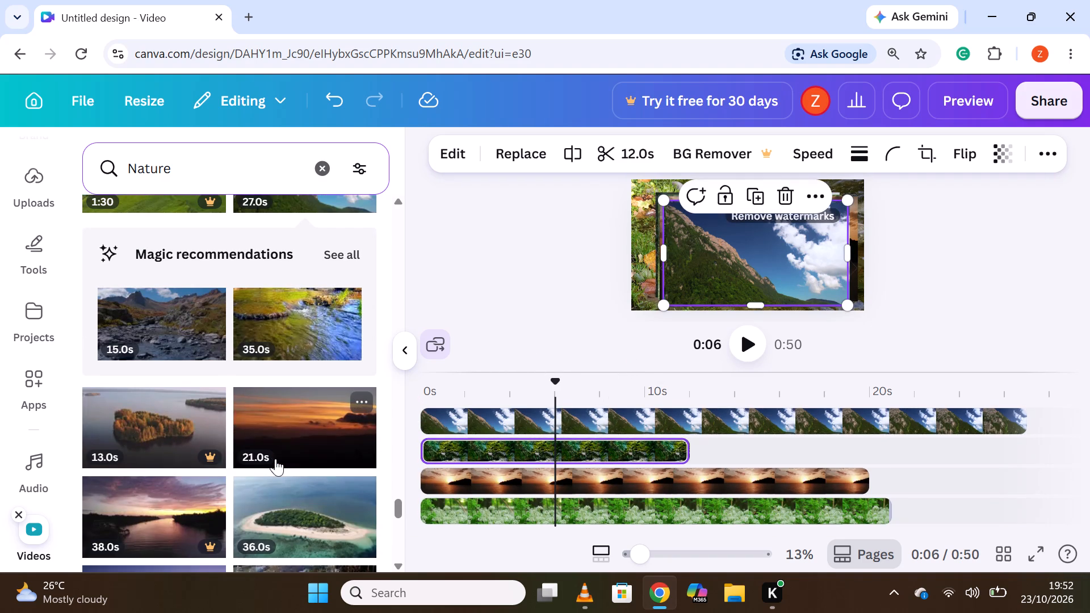
scroll(275, 459, down, 4)
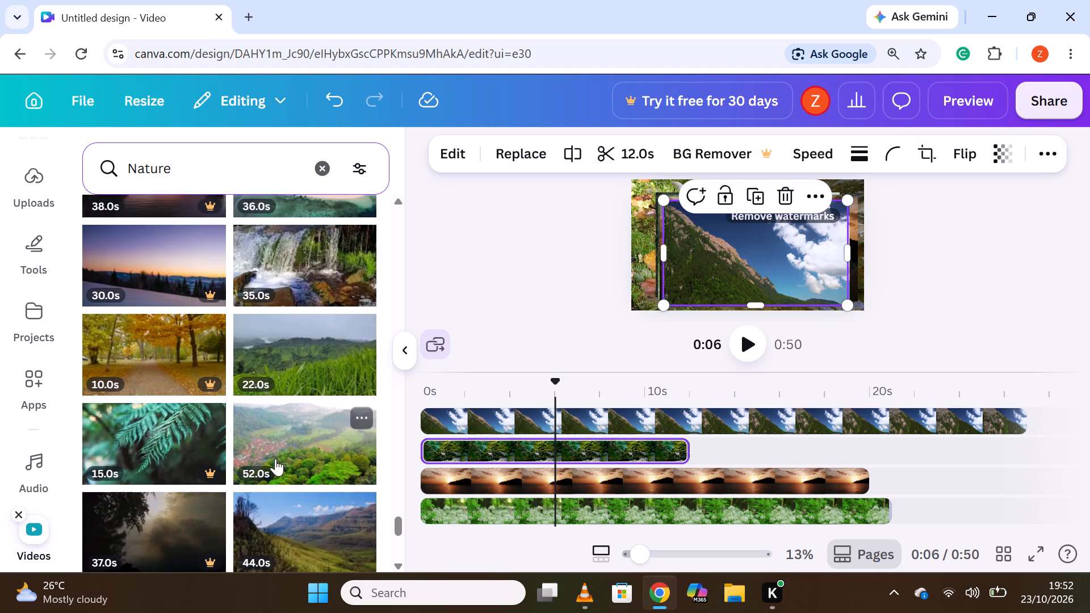
scroll(275, 459, down, 1)
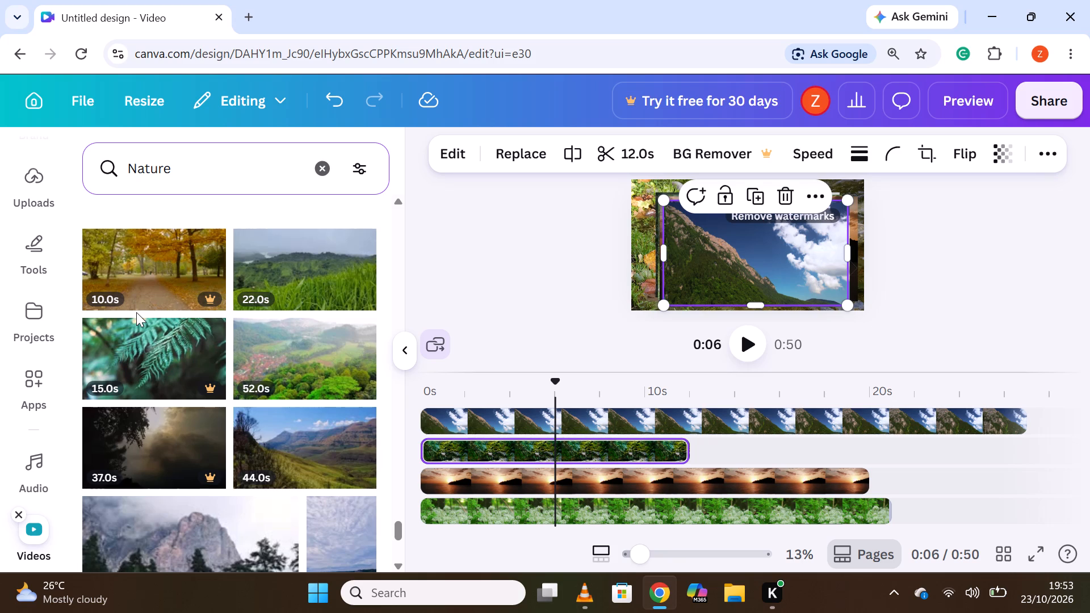
drag(101, 300, 91, 295)
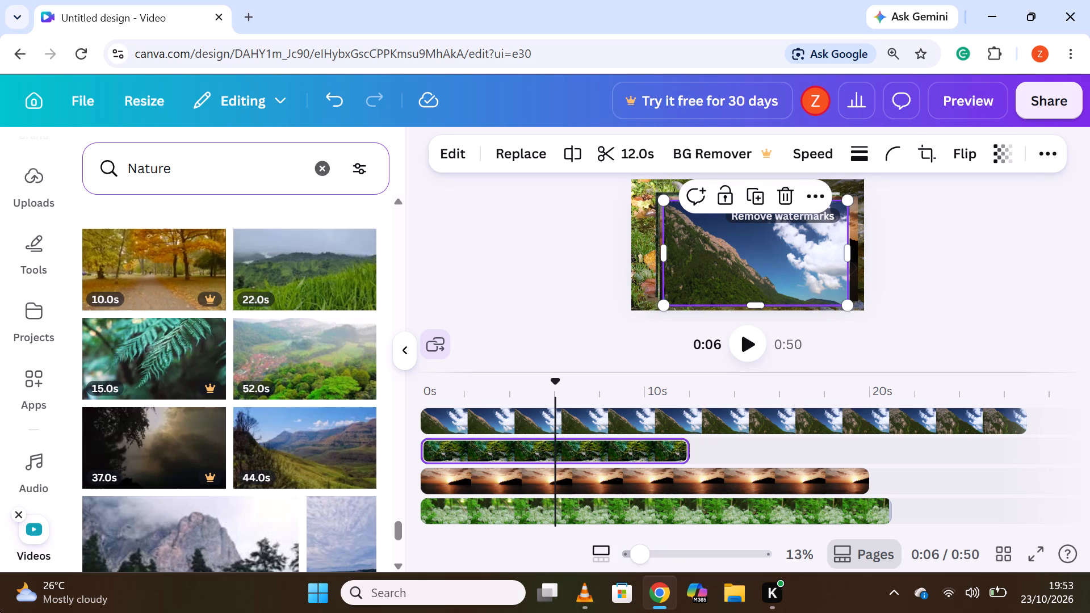
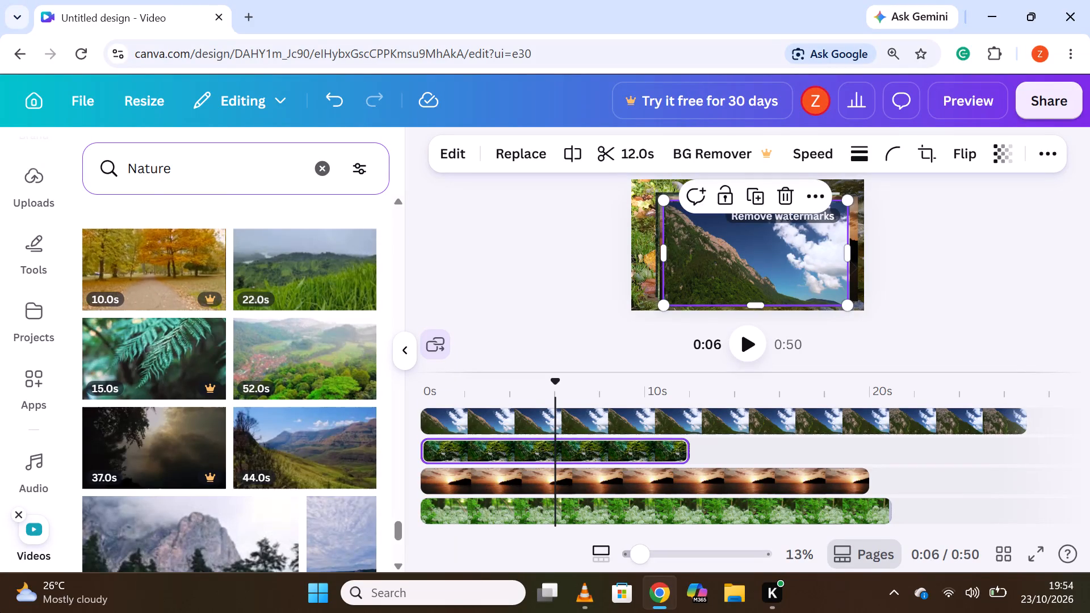
Shift the mossy waterfall clip on the second overlay track to start at about 0.5 s.
drag(628, 451, 795, 460)
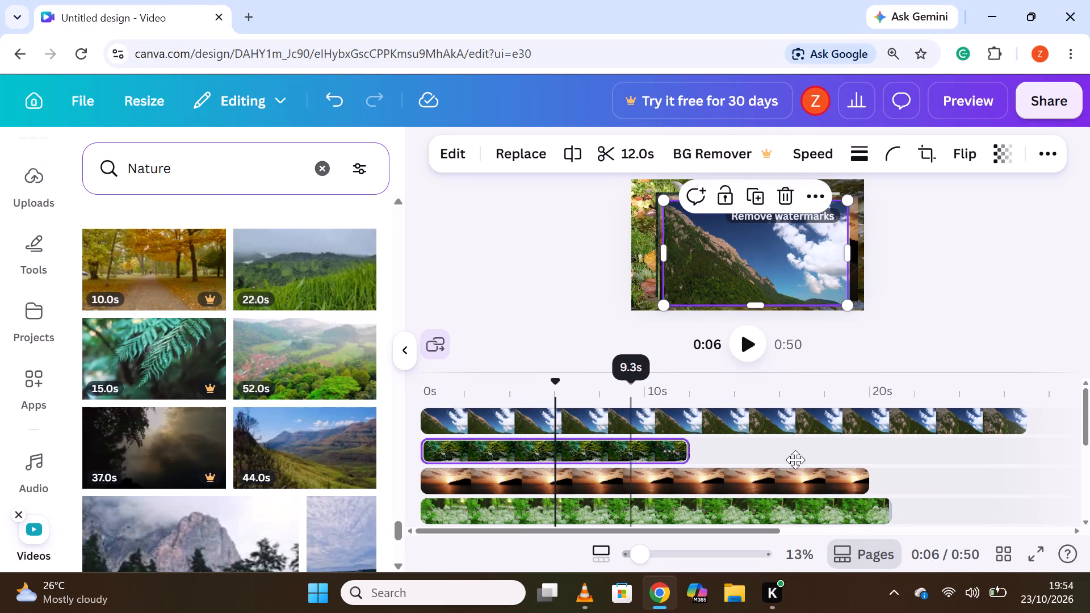
drag(795, 460, 637, 443)
Replace the turquoise water clip on the overlay track below the grey mountain clip with the 14-second clip of mountains in pink mist.
scroll(786, 447, up, 2)
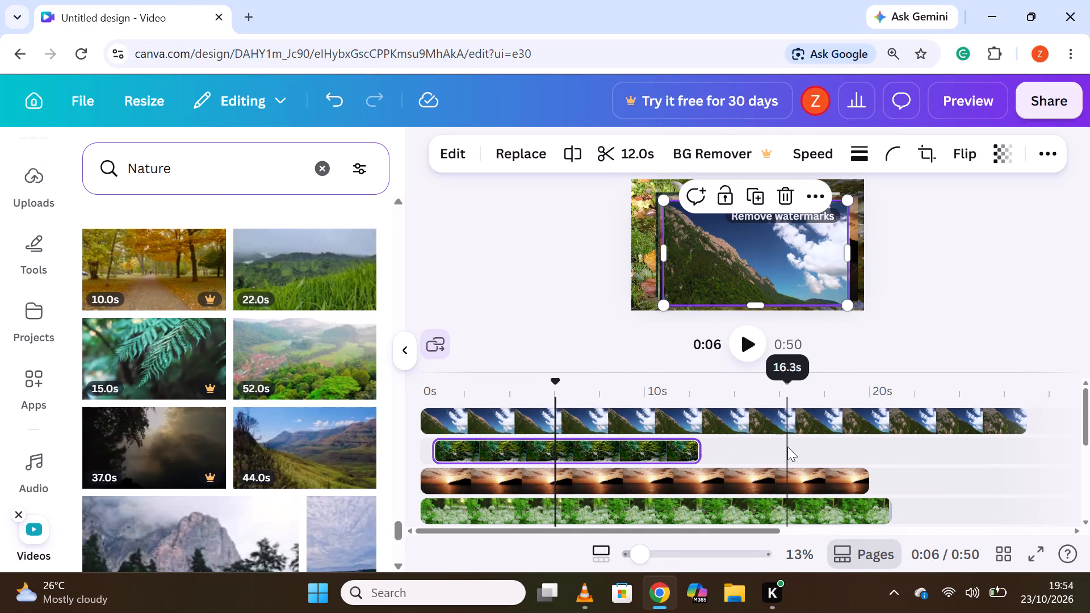
scroll(787, 447, up, 1)
scroll(788, 447, down, 3)
scroll(802, 438, up, 1)
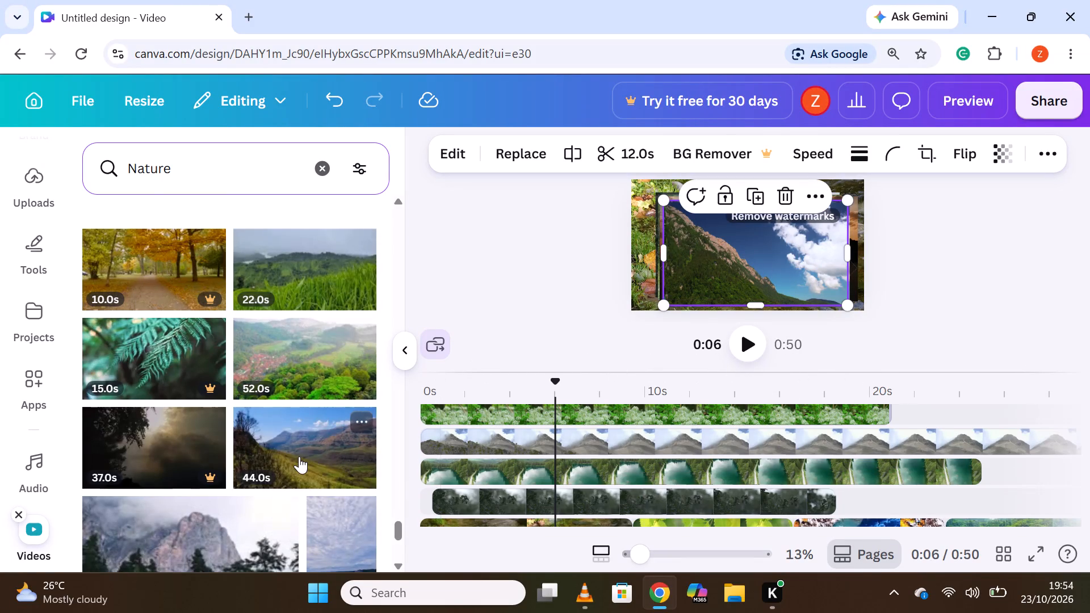
scroll(158, 472, down, 1)
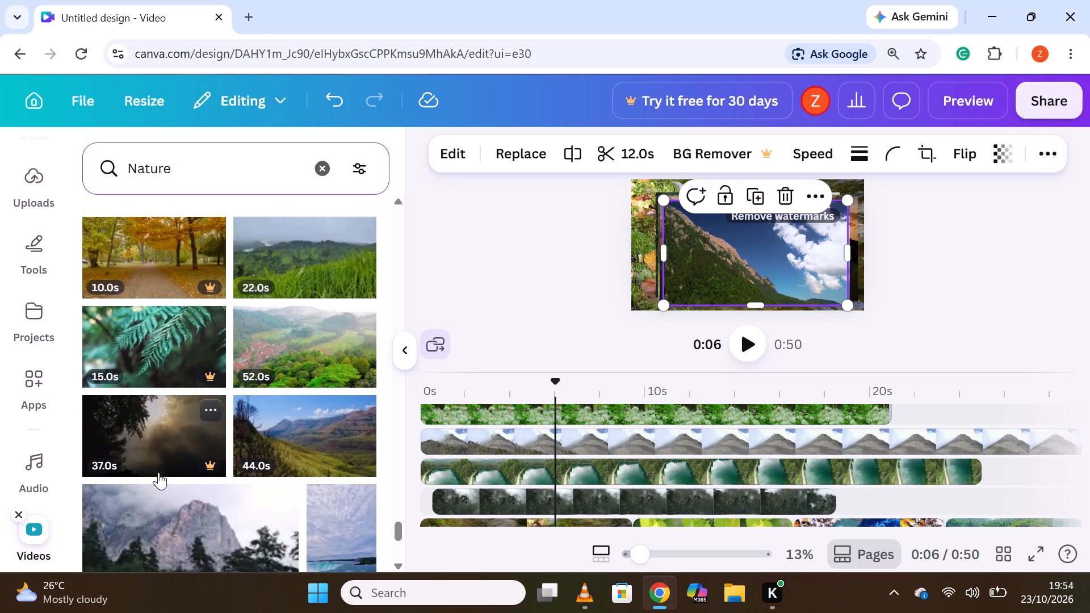
scroll(158, 472, down, 5)
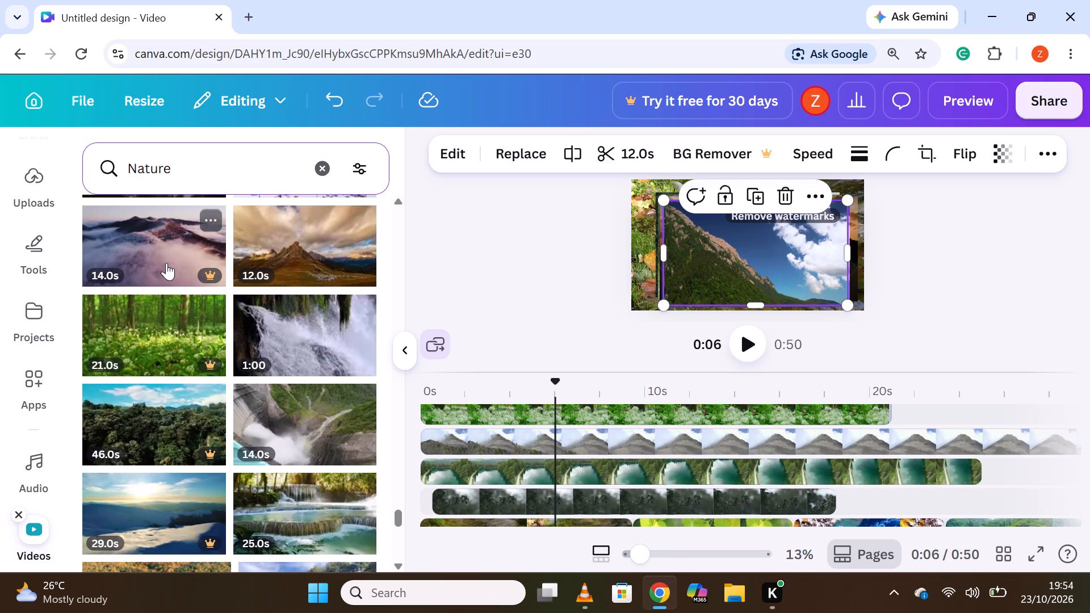
drag(162, 243, 514, 320)
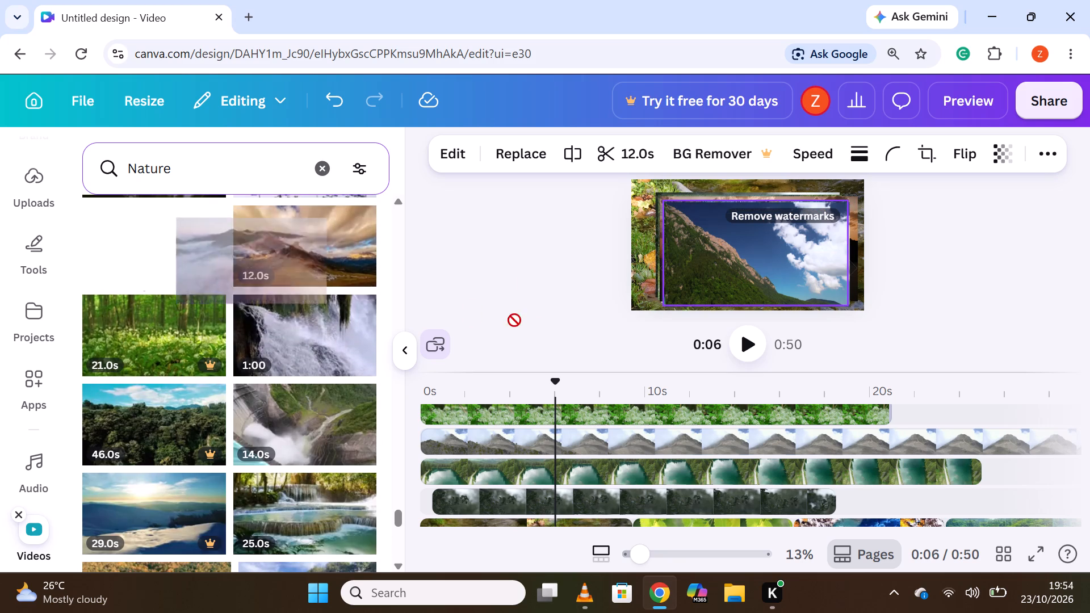
drag(514, 320, 970, 472)
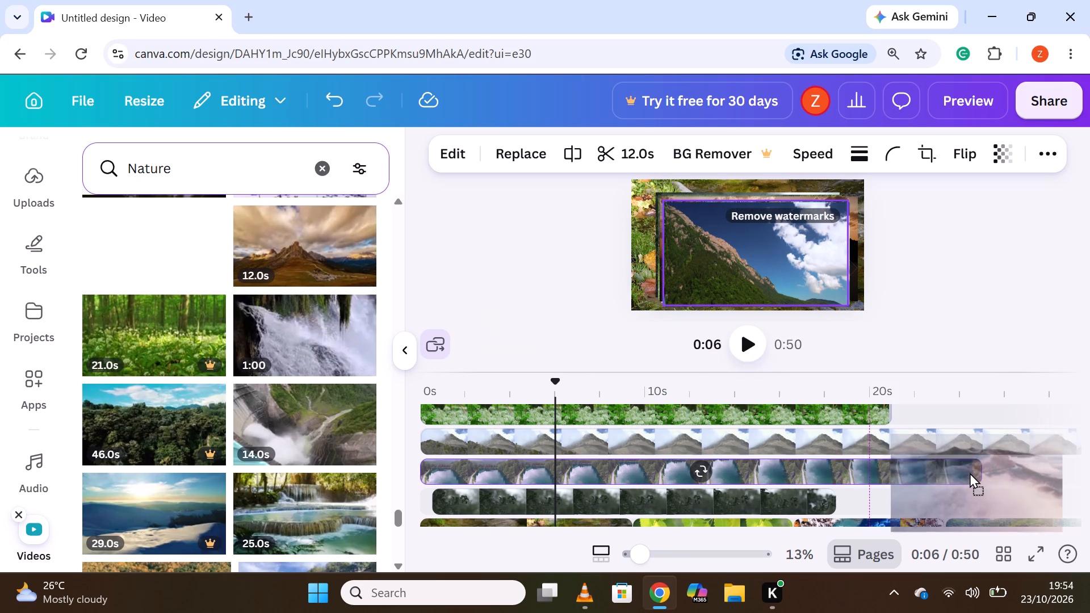
drag(970, 472, 957, 475)
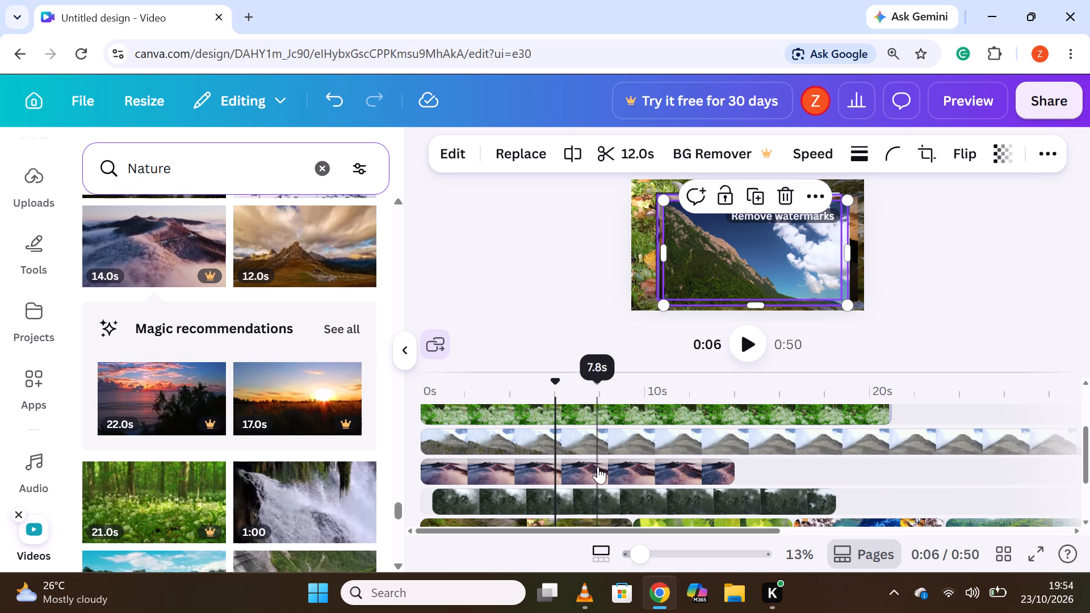
Add a Dissolve transition between the autumn leaves and green leaves clips on the main track.
scroll(586, 458, up, 8)
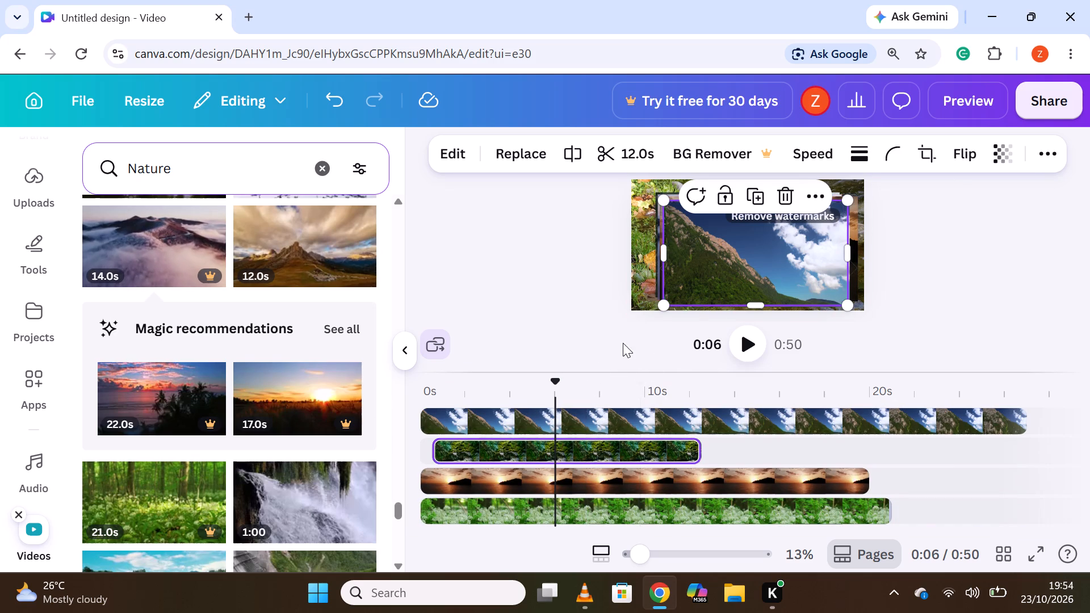
scroll(624, 366, down, 6)
click(648, 456)
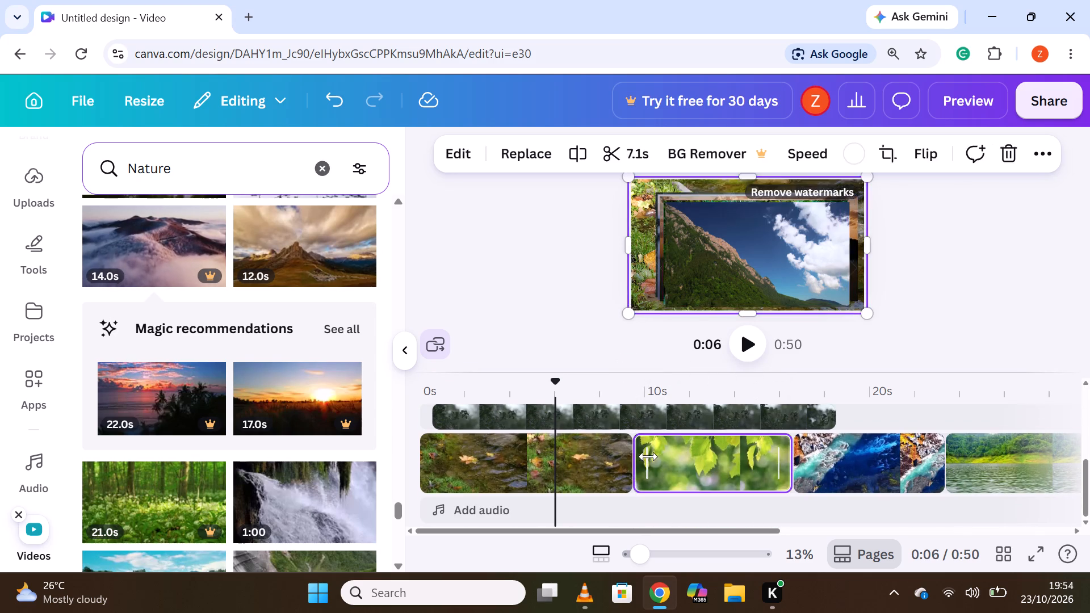
right_click(631, 466)
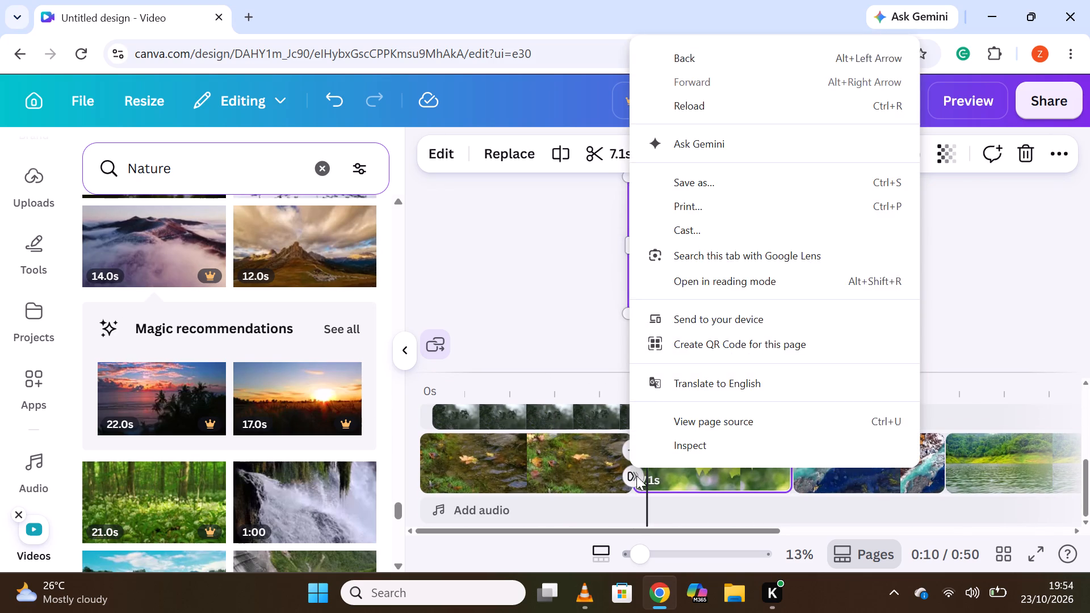
click(634, 473)
click(258, 266)
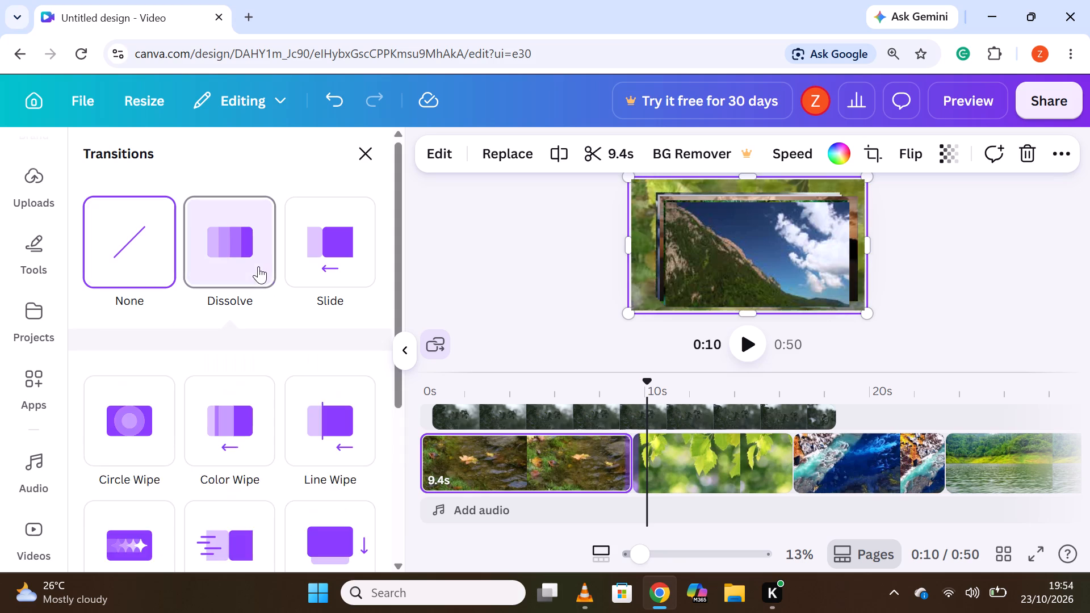
Add a Line Wipe transition between the green leaves and blue river clips on the main track.
click(791, 465)
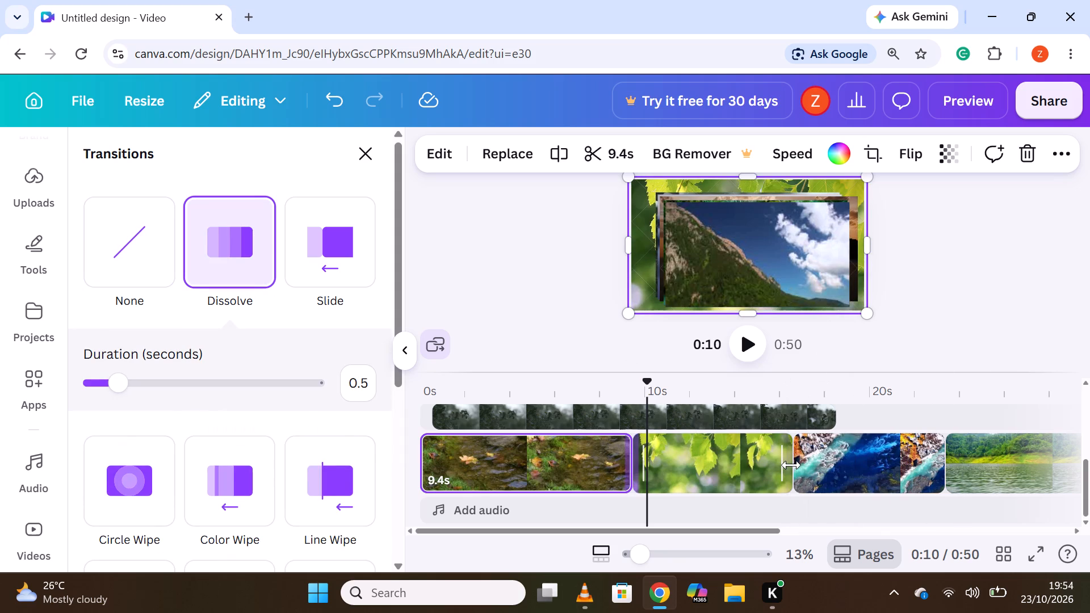
right_click(795, 468)
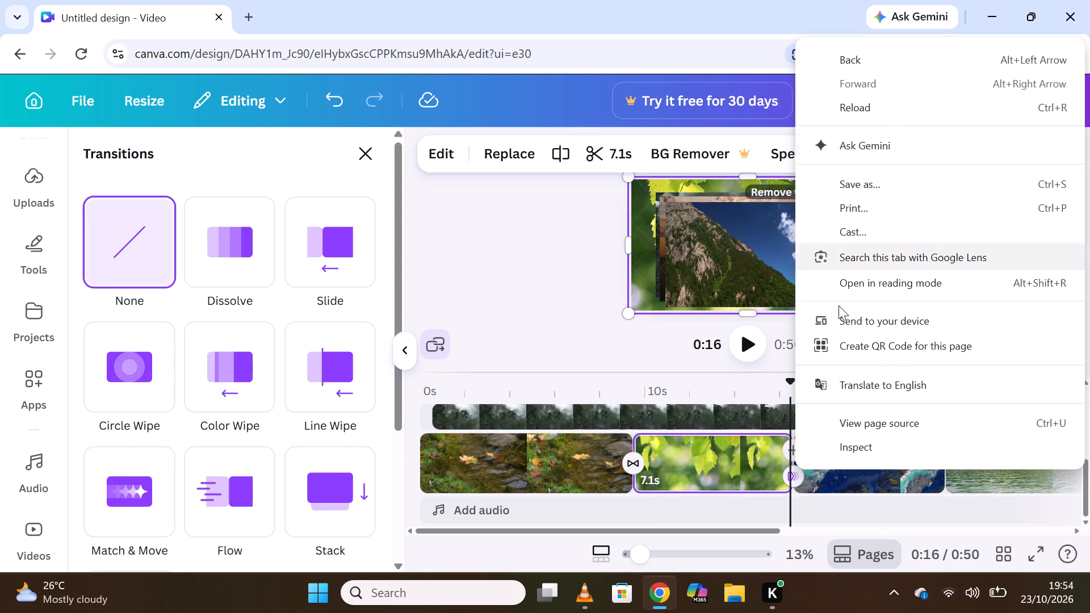
click(703, 475)
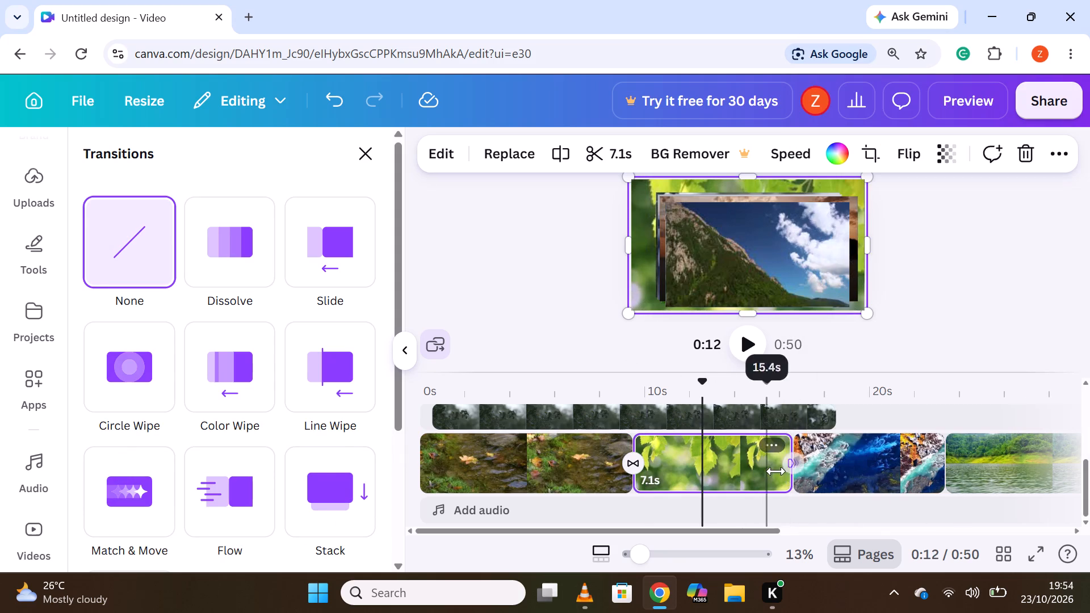
click(795, 473)
click(795, 476)
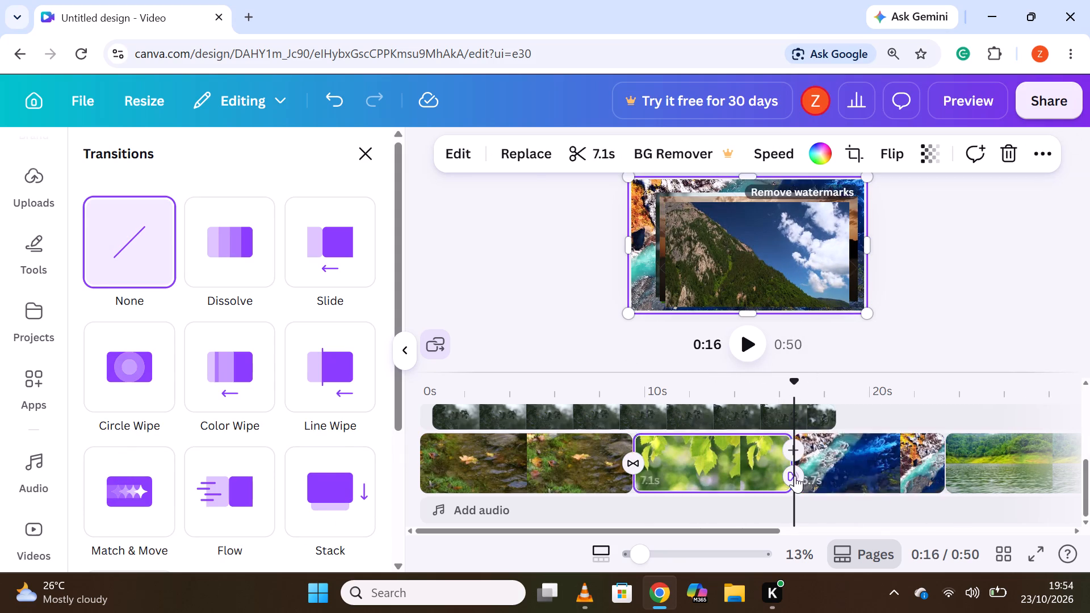
click(326, 381)
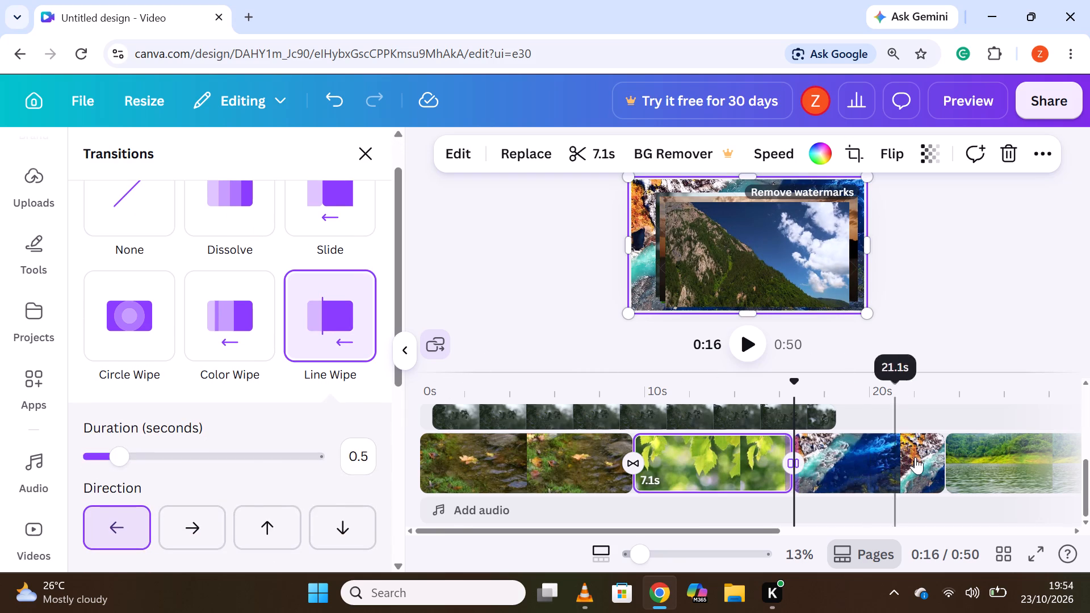
Add a Flow transition between the blue river clip and the green lake clip on the main track.
click(945, 473)
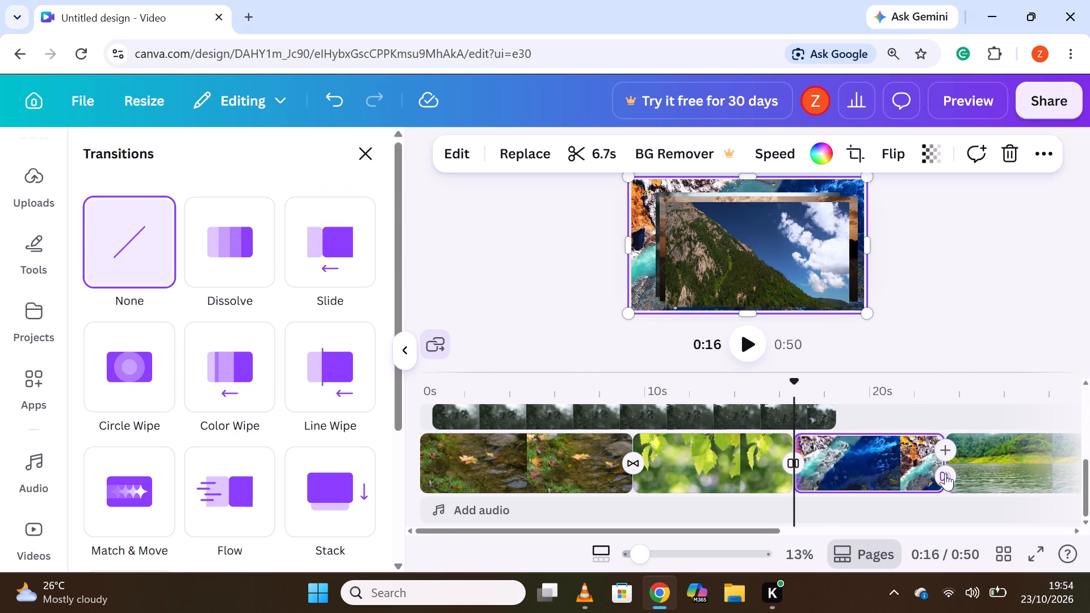
scroll(132, 393, down, 3)
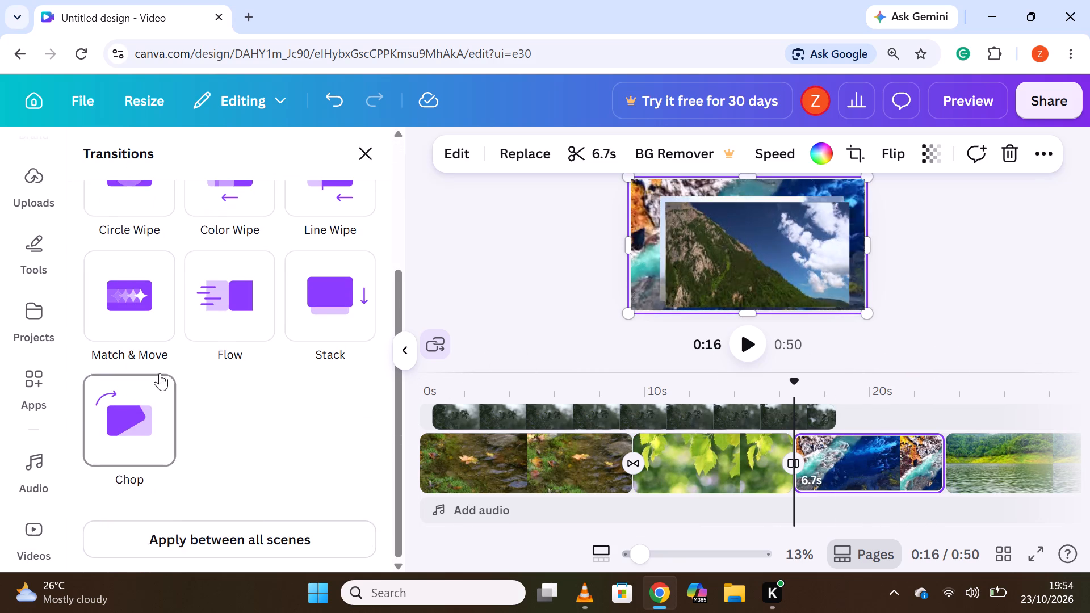
click(232, 293)
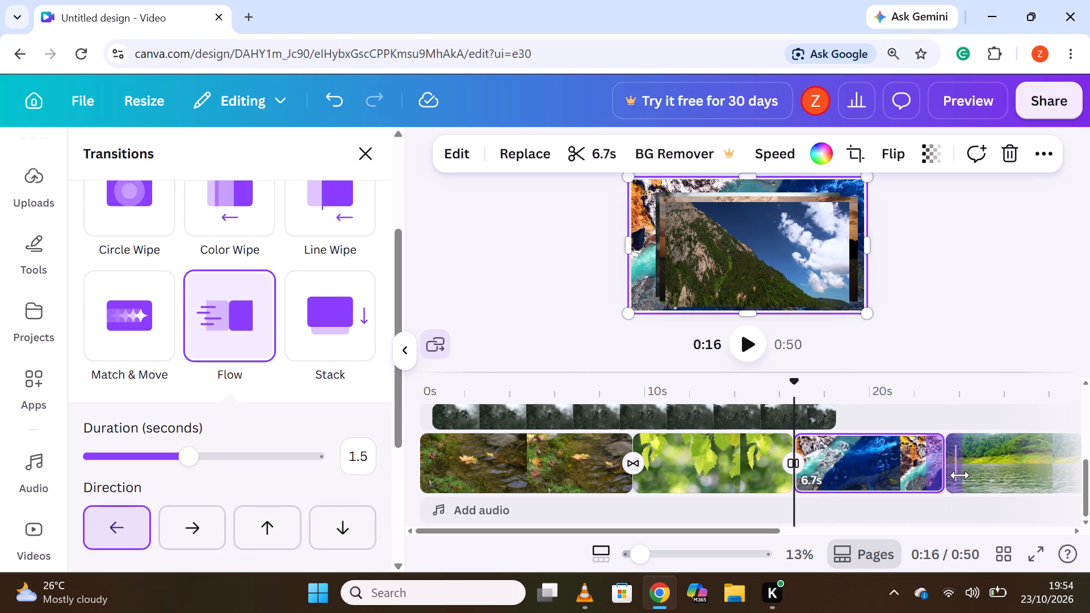
Add a Stack transition between the green lake clip and the blue flower clip on the main track.
drag(751, 532, 905, 513)
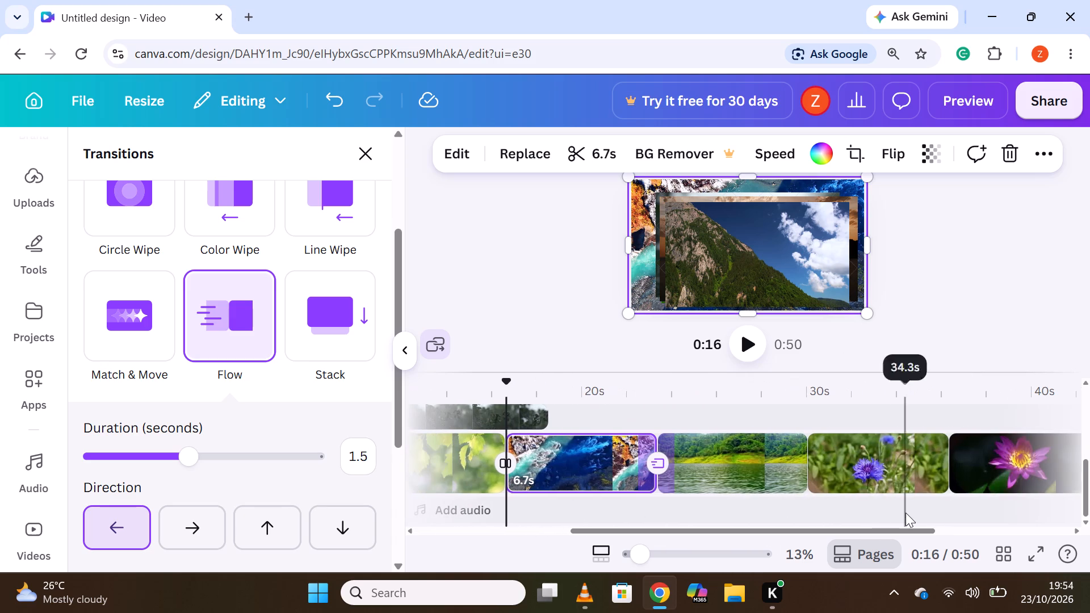
click(807, 465)
right_click(807, 465)
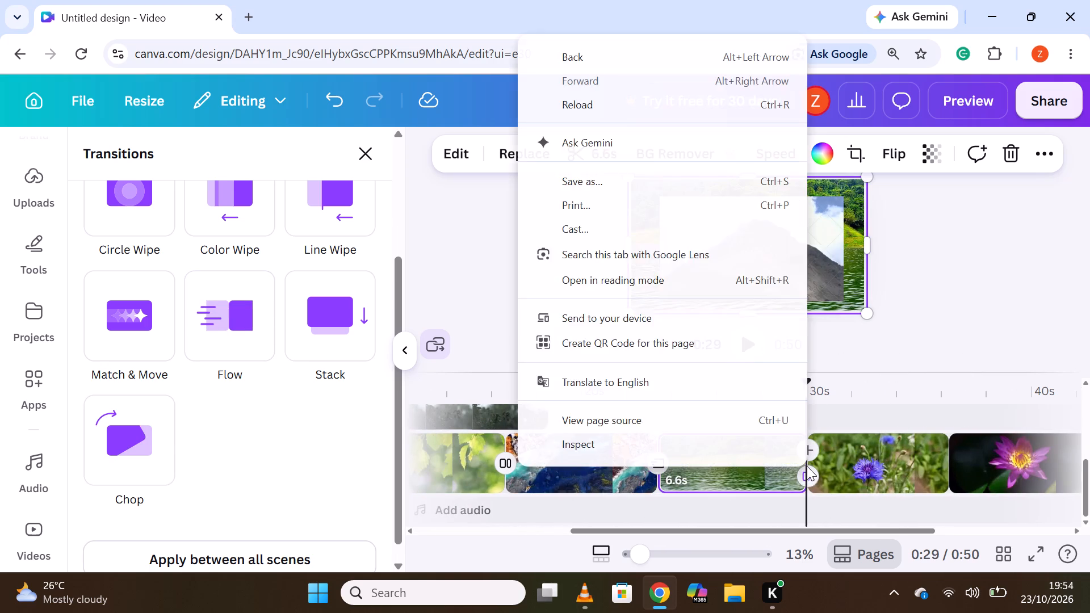
click(810, 475)
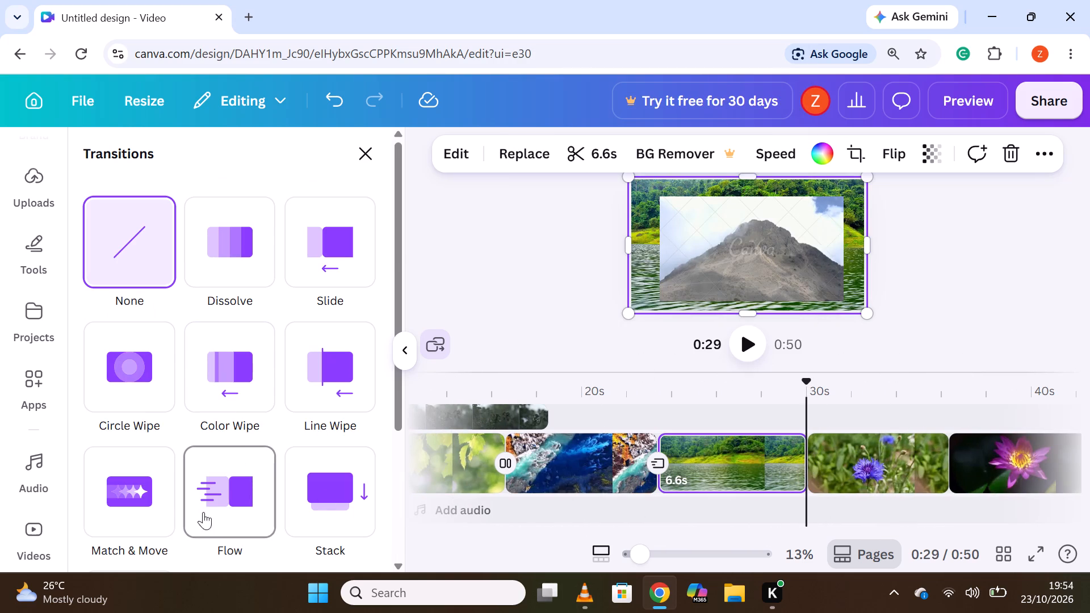
click(362, 520)
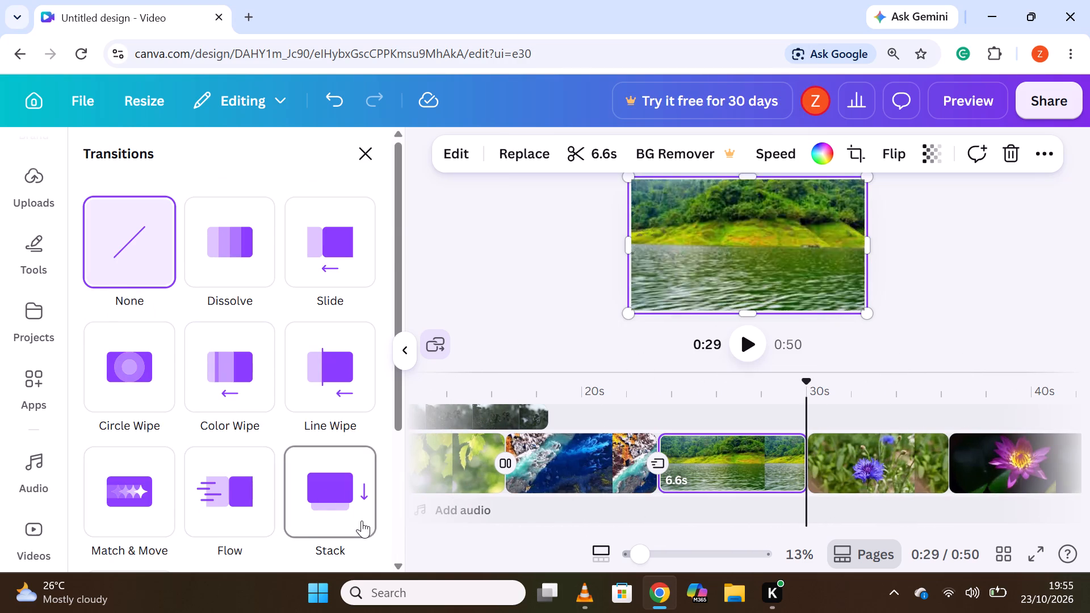
Add a Chop transition between the blue flower clip and the purple water lily clip on the main track.
click(953, 469)
click(949, 474)
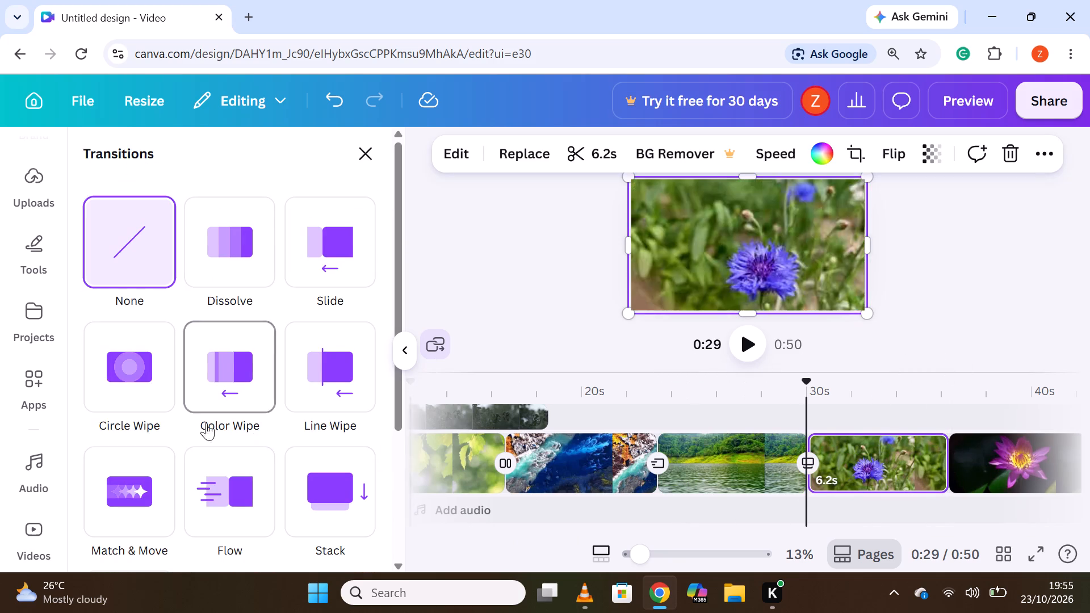
scroll(179, 415, down, 2)
click(106, 459)
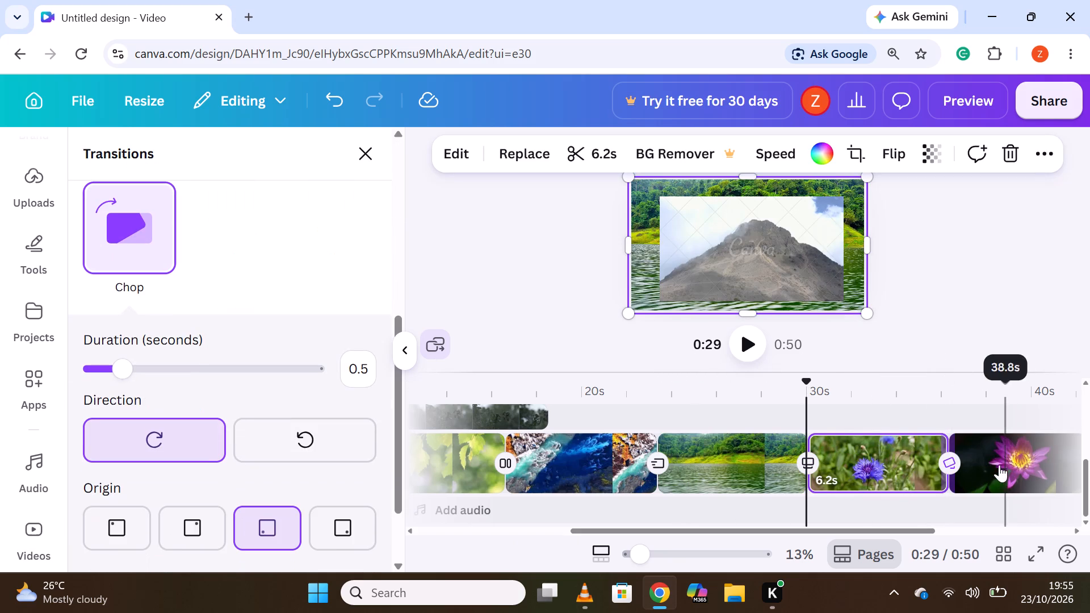
Add a Circle Wipe transition between the purple water lily clip and the final waterfall clip on the main track.
drag(860, 530, 951, 520)
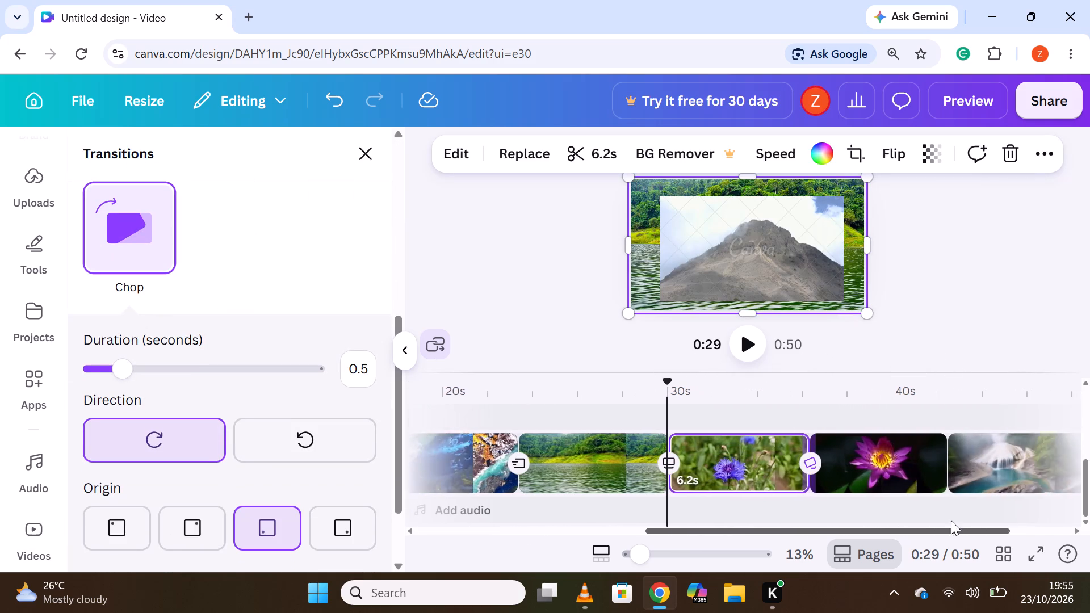
drag(951, 520, 973, 520)
click(877, 466)
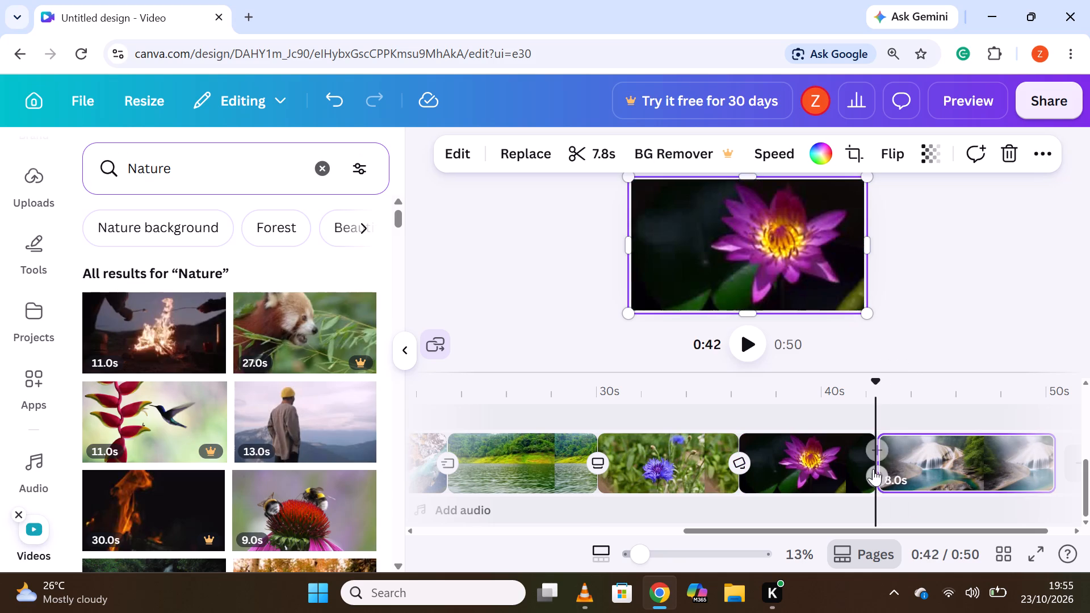
right_click(873, 469)
click(875, 479)
click(875, 479)
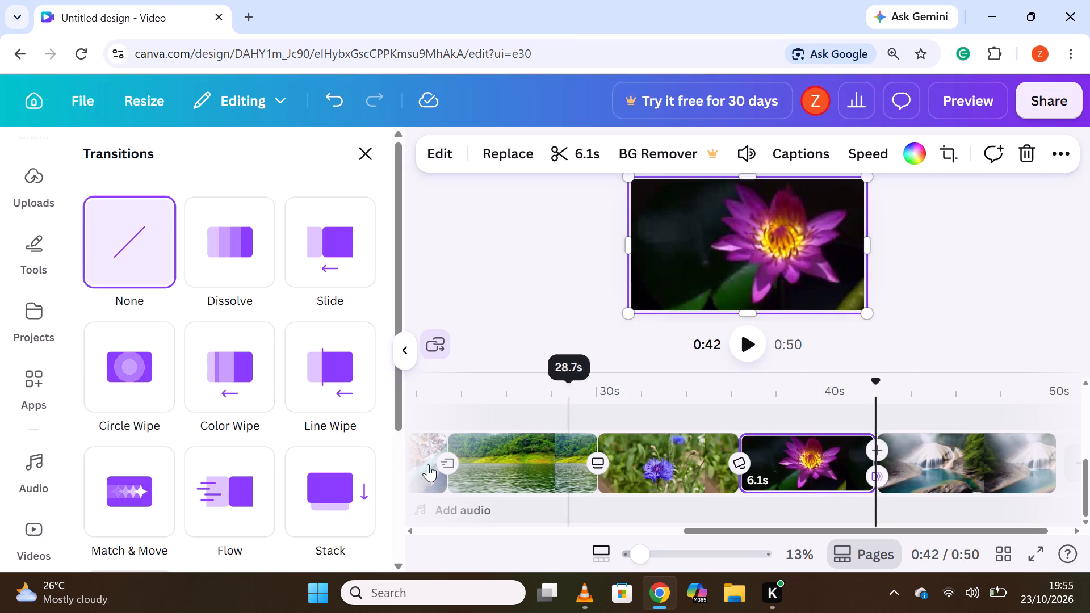
click(140, 383)
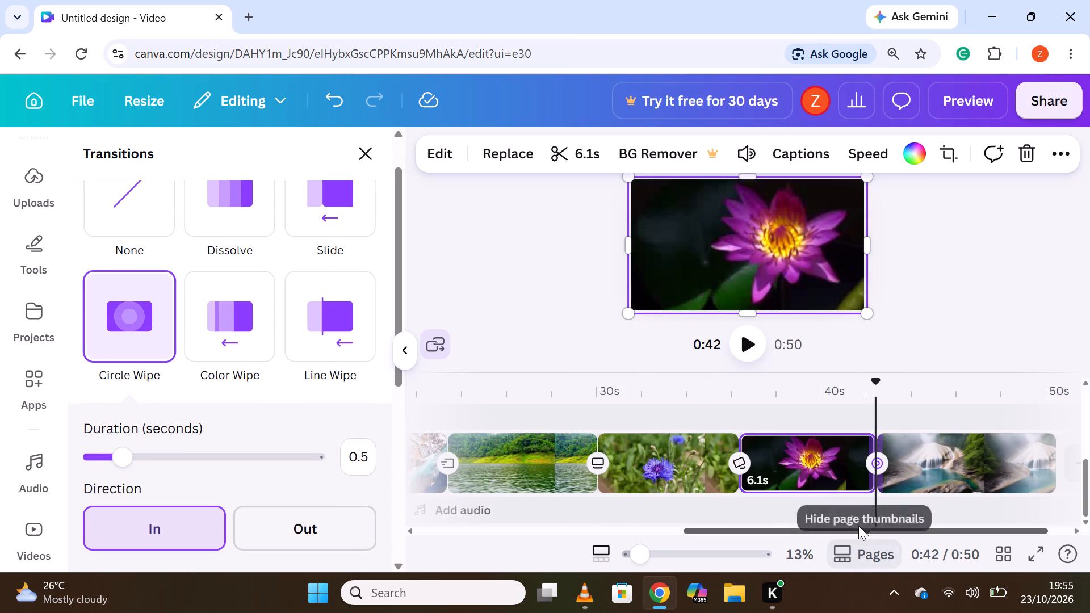
Add the 12-second autumn birch forest clip to the second overlay track, after the green forest clip, starting at about 14 s.
drag(858, 525, 585, 553)
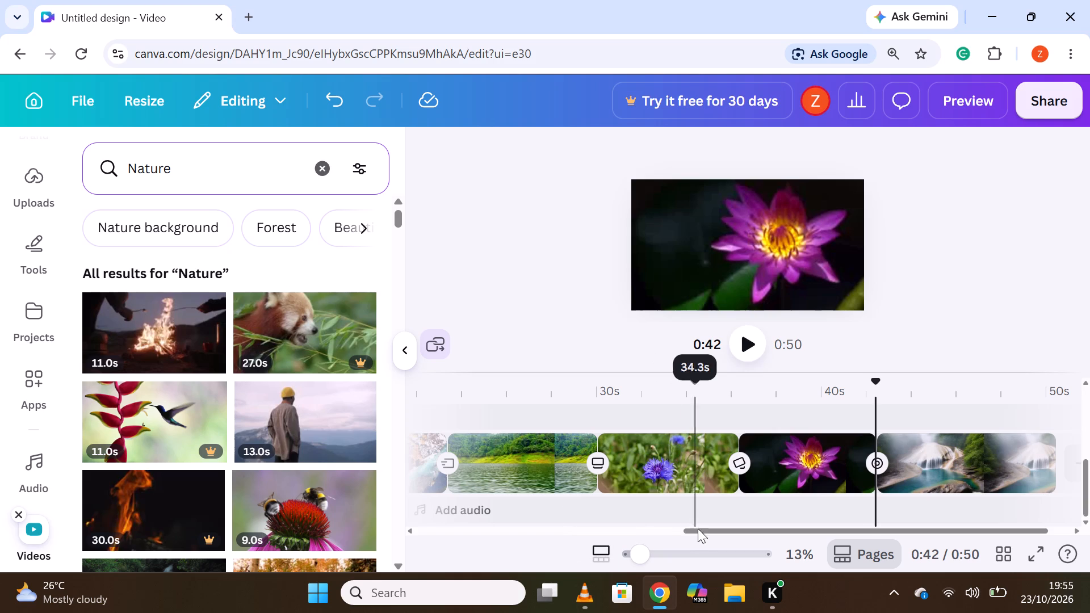
drag(703, 531, 285, 612)
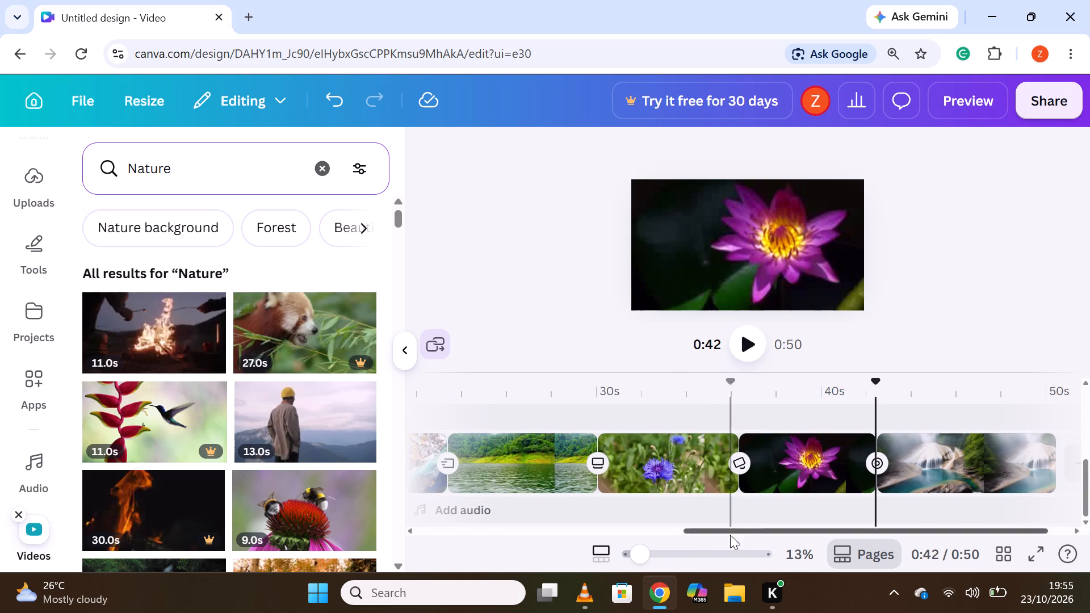
drag(737, 526, 543, 535)
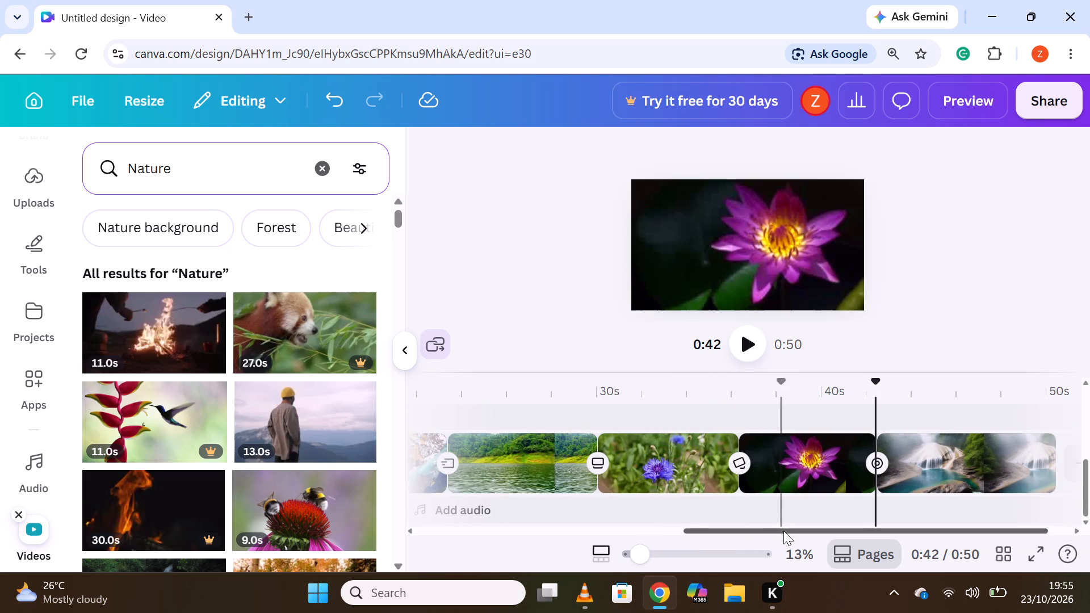
drag(783, 529, 479, 544)
scroll(705, 462, up, 7)
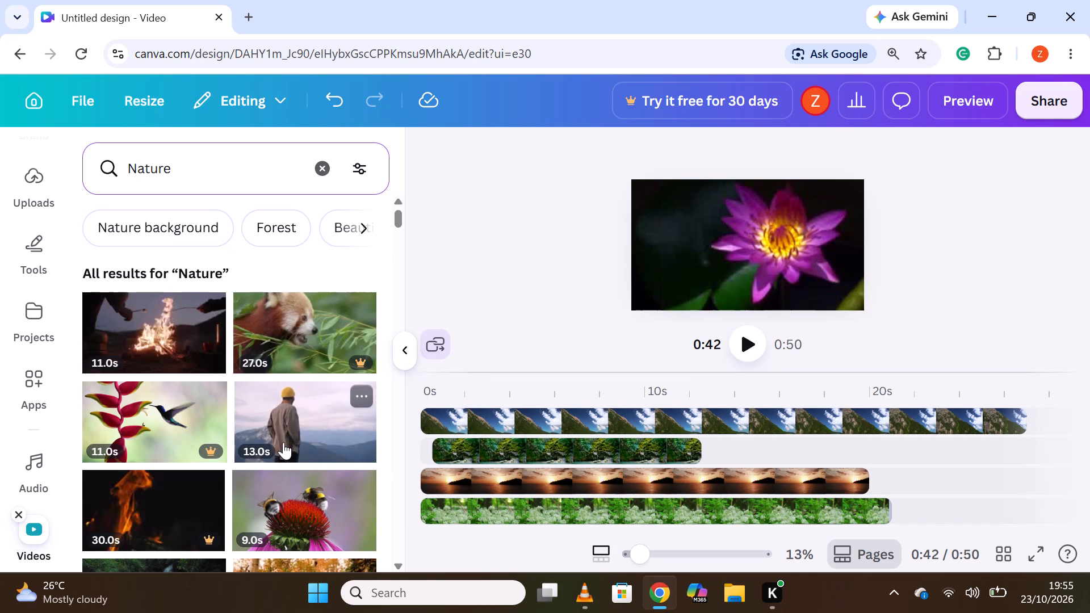
scroll(283, 442, down, 4)
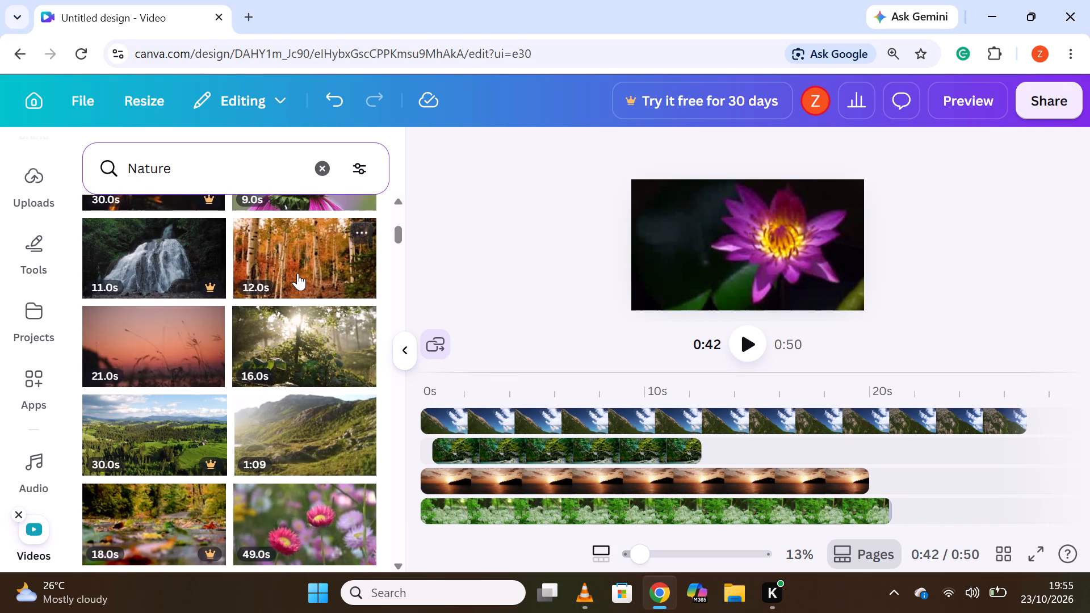
drag(297, 273, 867, 462)
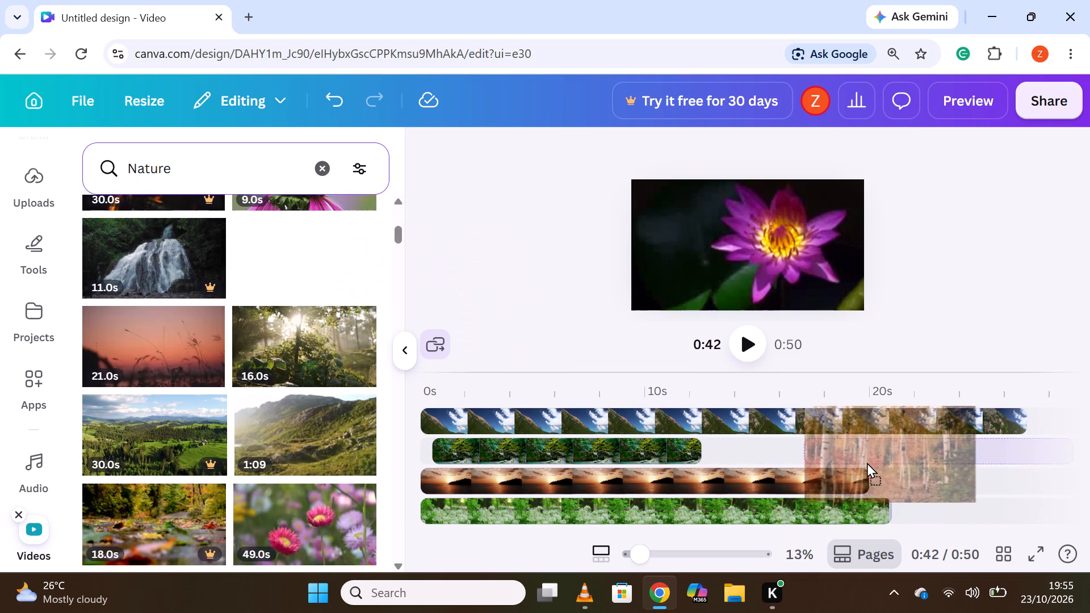
drag(867, 462, 799, 443)
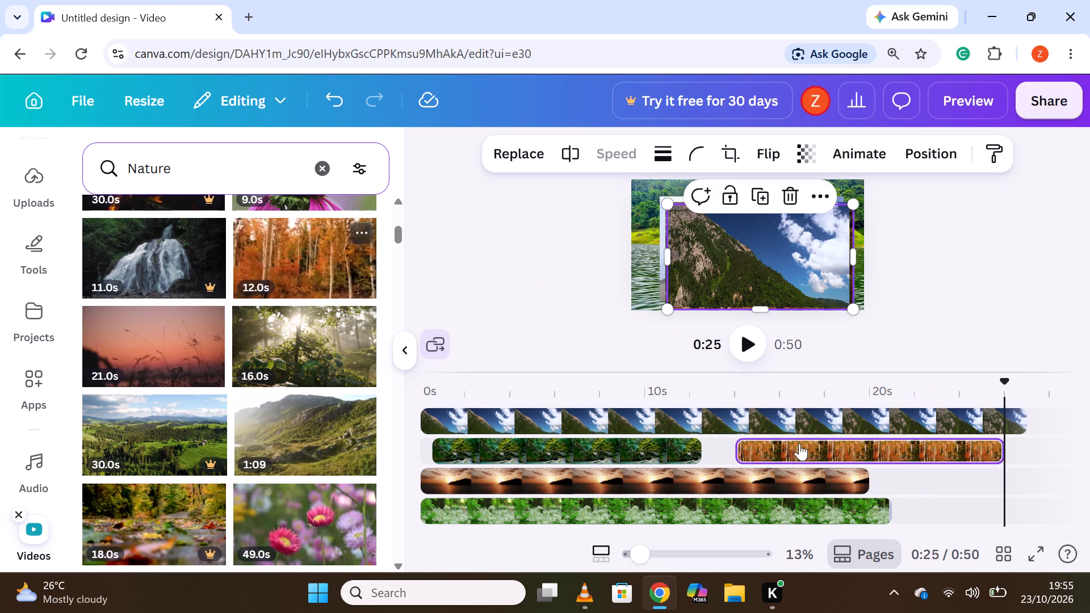
Look over the stacked overlay tracks and the main track in the timeline.
scroll(615, 447, down, 2)
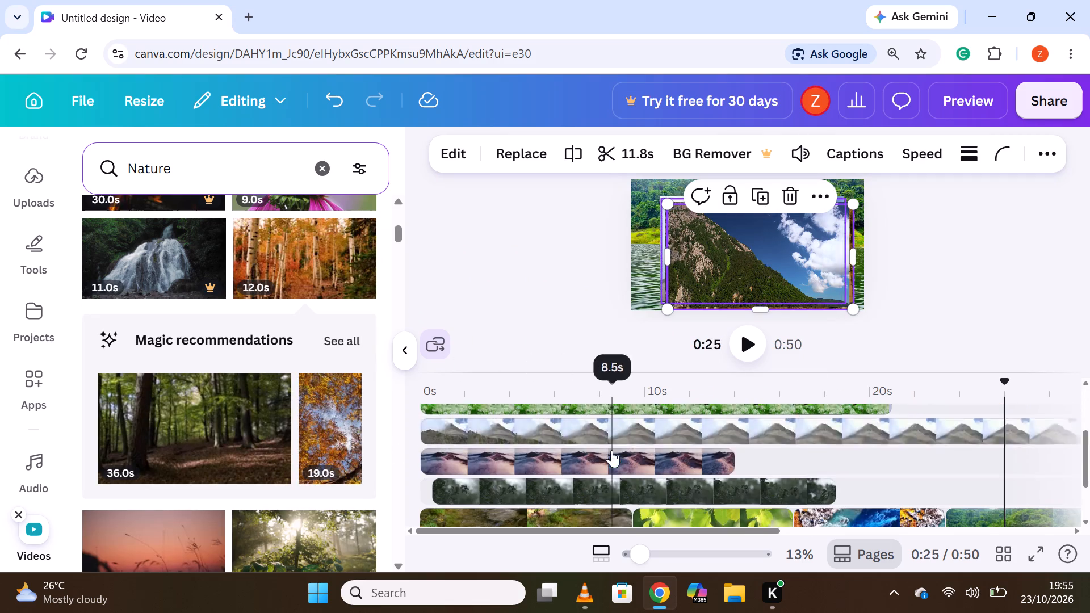
scroll(610, 450, up, 6)
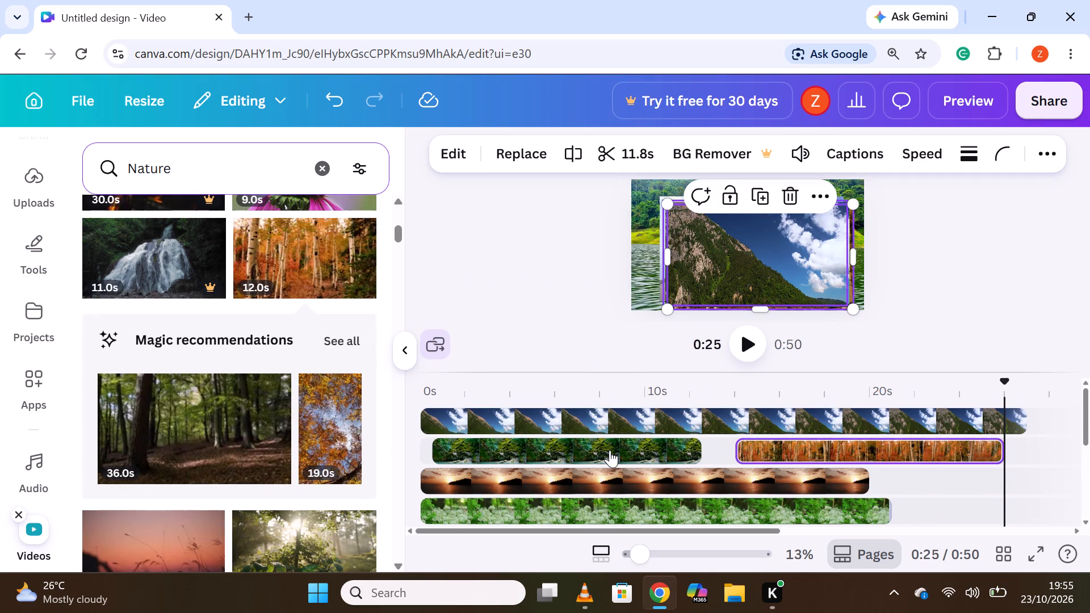
scroll(610, 450, down, 4)
scroll(608, 451, up, 5)
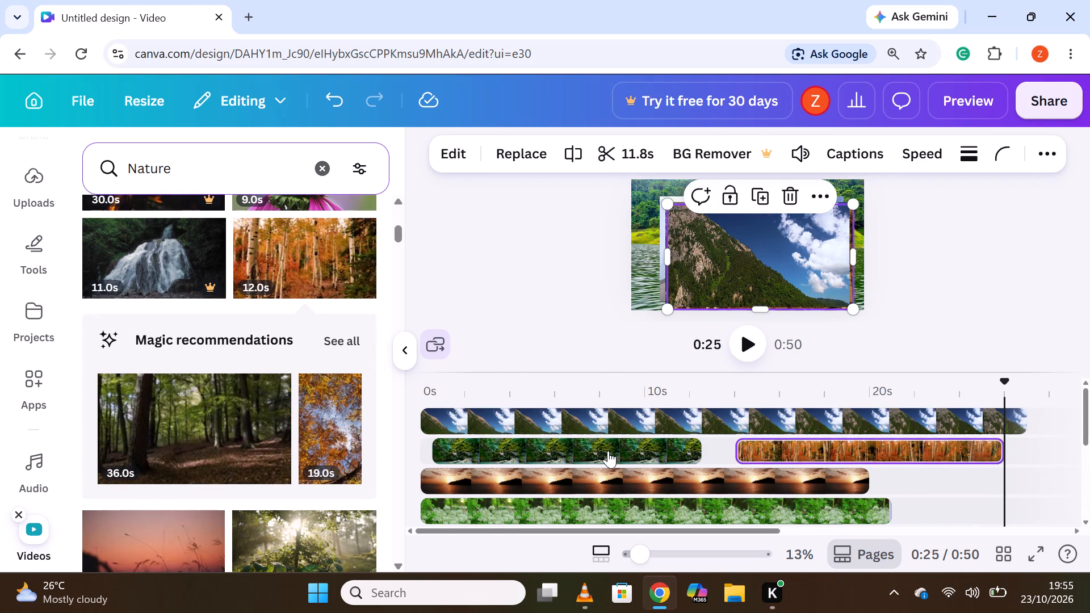
scroll(607, 451, up, 2)
scroll(607, 451, down, 4)
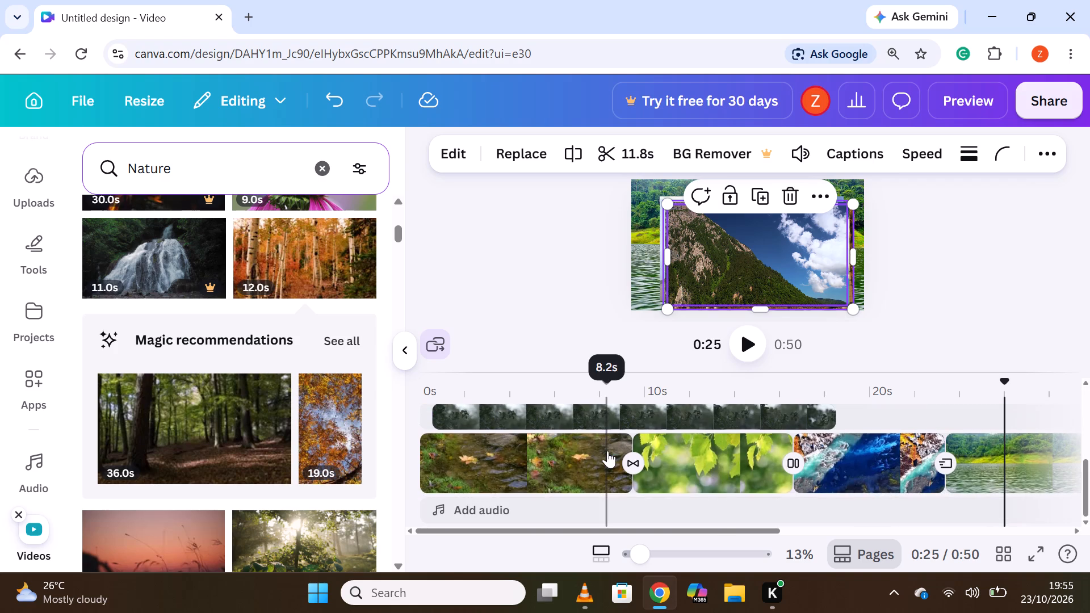
scroll(607, 451, up, 6)
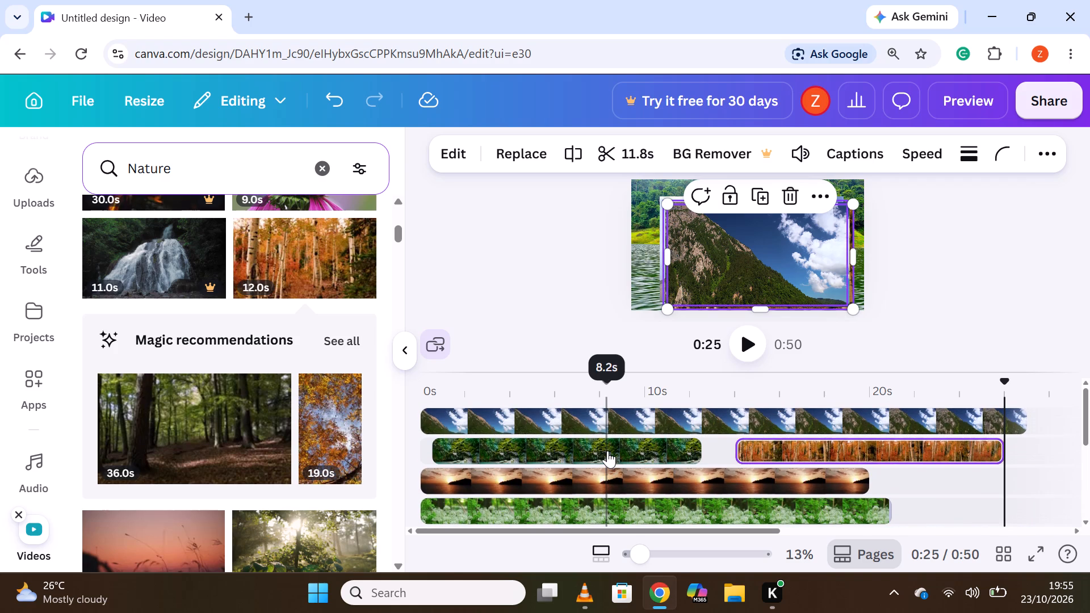
scroll(607, 451, up, 2)
scroll(607, 451, down, 4)
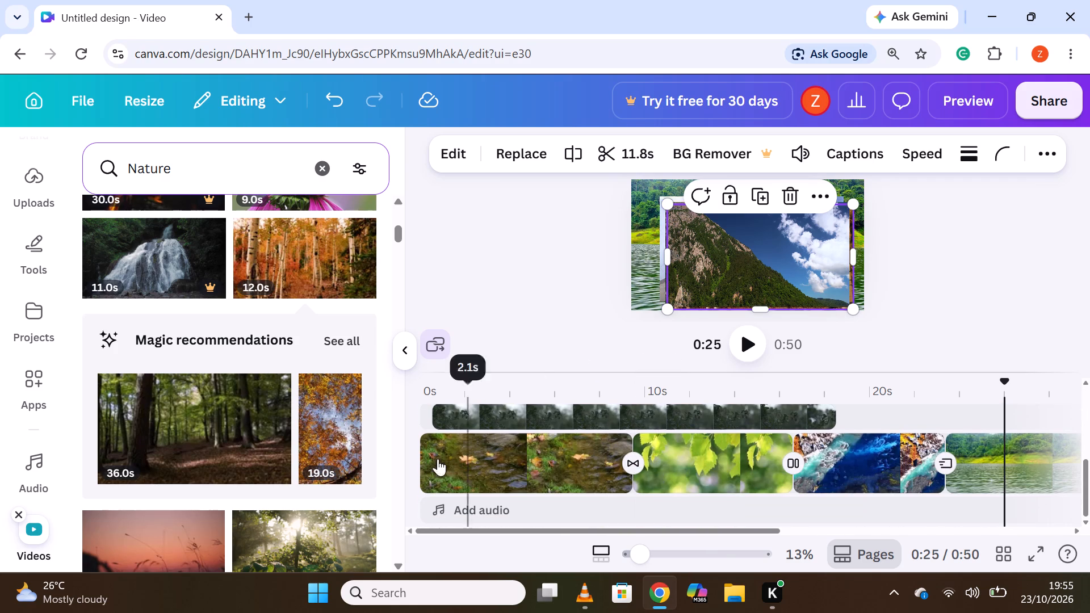
Add the 1:09 grassy mountainside clip to the lowest overlay track, after the dark grey foliage clip, starting at about 19 s.
scroll(325, 436, down, 2)
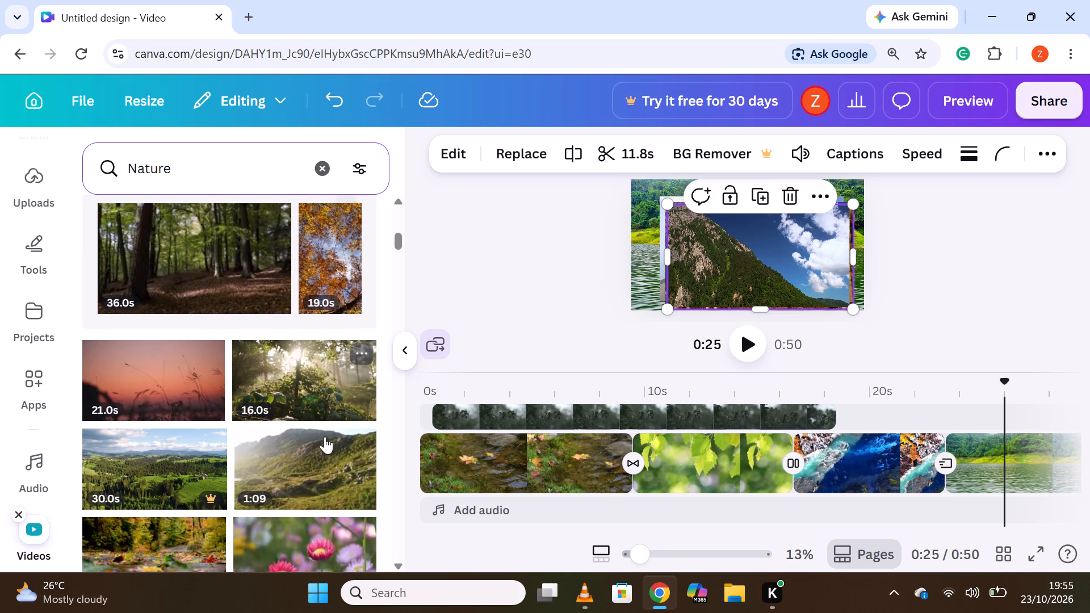
scroll(325, 436, down, 1)
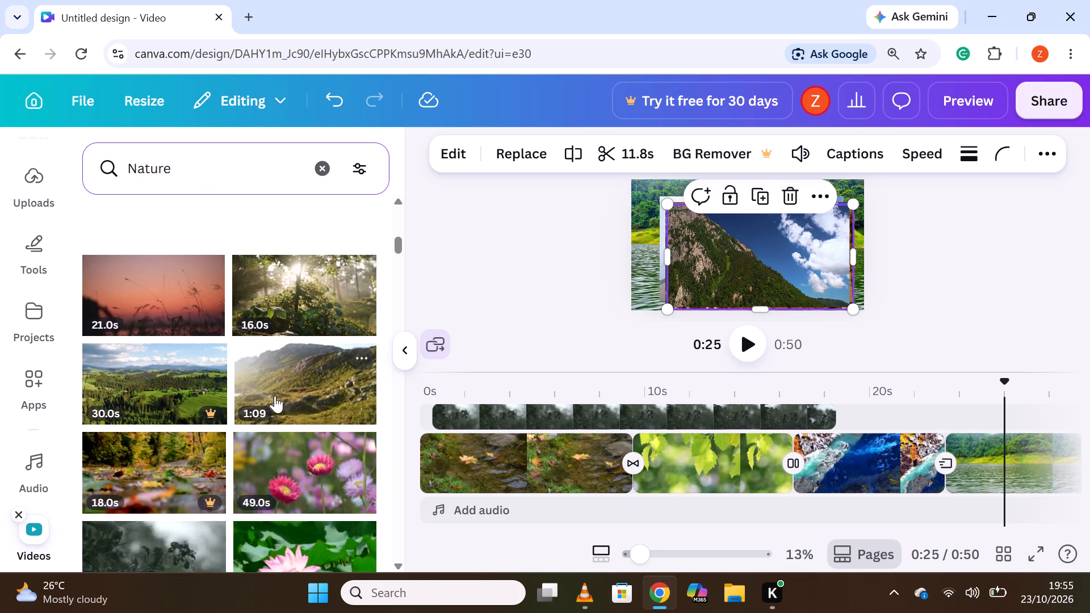
drag(279, 392, 568, 442)
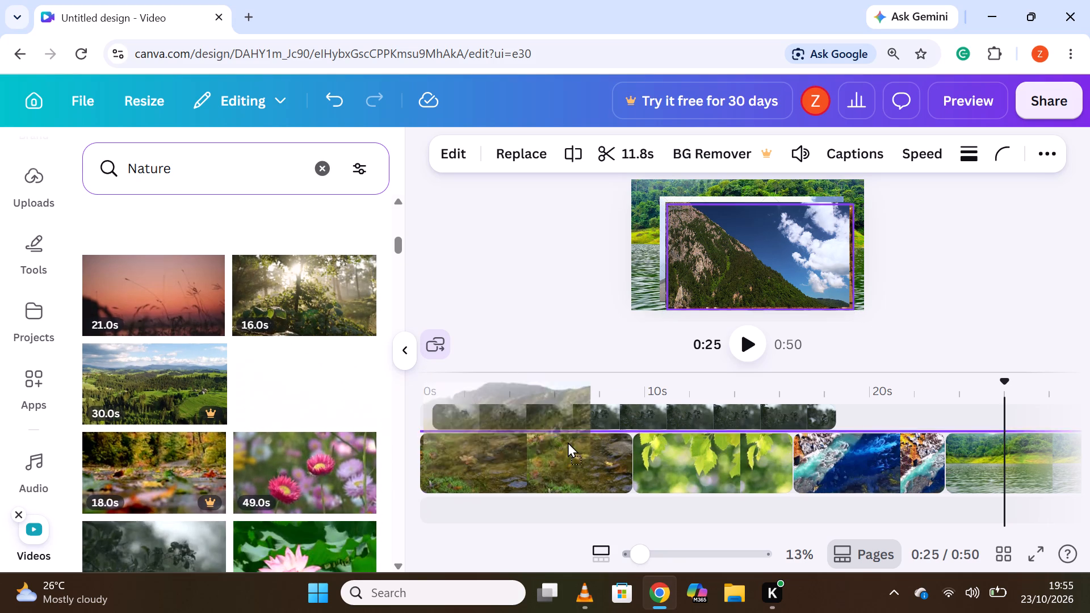
drag(568, 442, 896, 409)
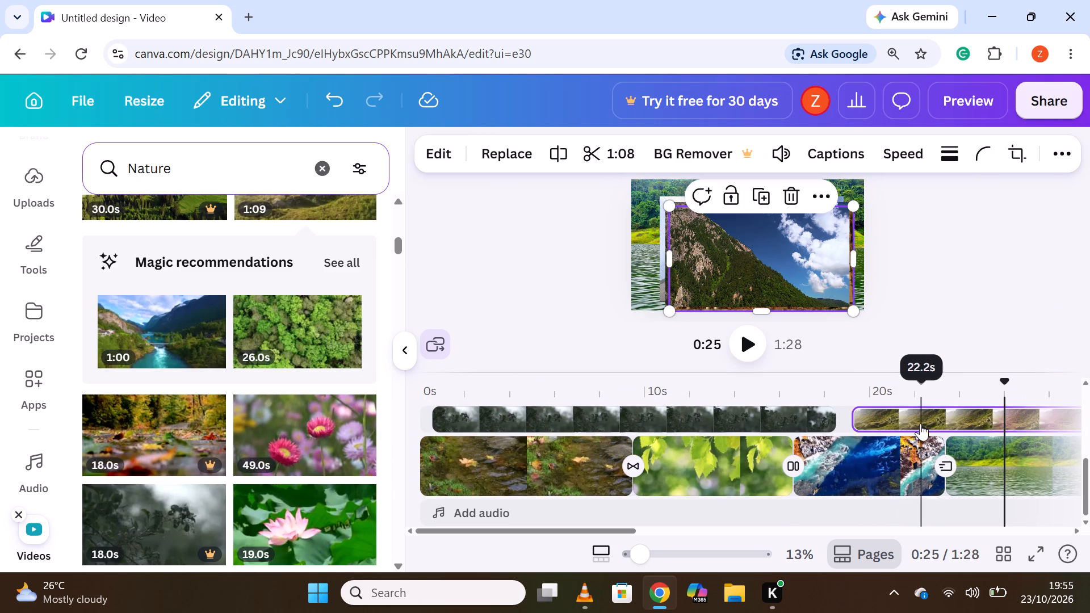
Move the grassy mountainside clip up one overlay track so it directly follows the purple-brown landscape clip at about 14 s.
scroll(919, 424, up, 2)
scroll(905, 449, down, 2)
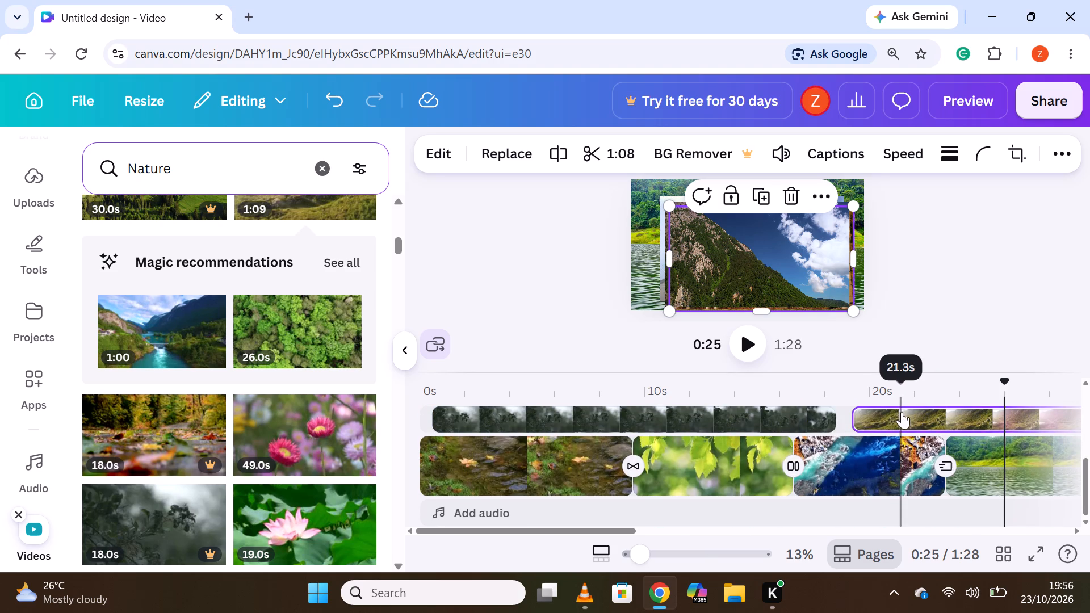
scroll(899, 433, up, 2)
scroll(899, 509, down, 1)
drag(894, 496, 880, 490)
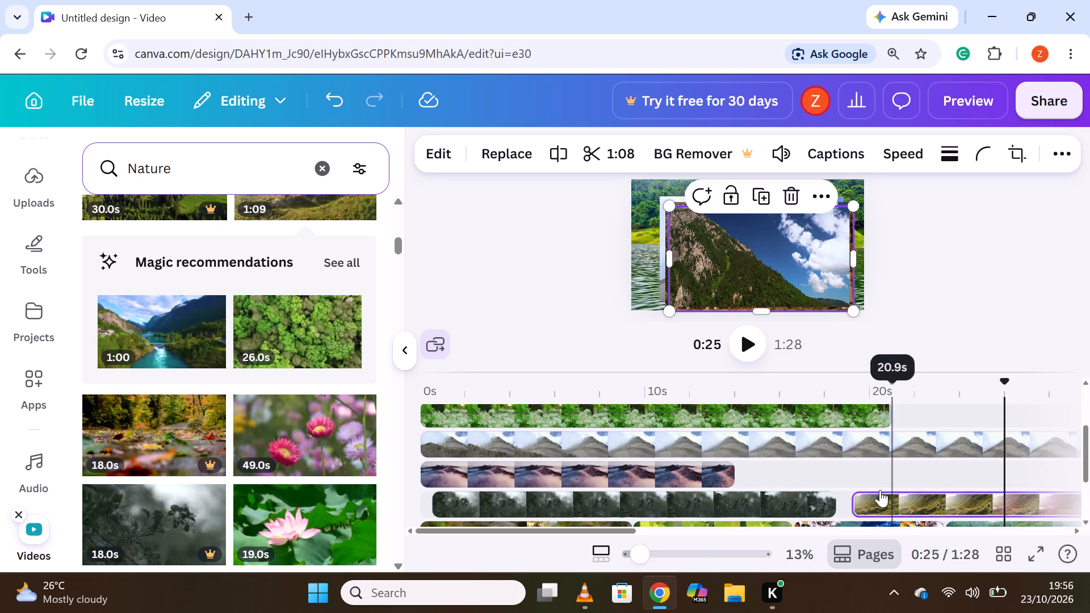
drag(880, 490, 782, 457)
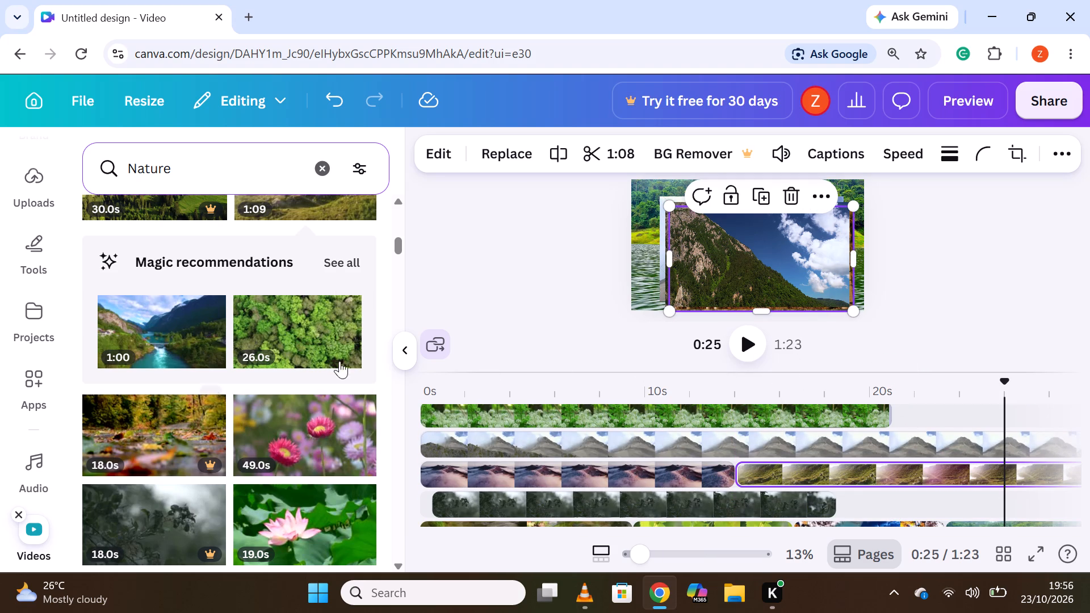
Save the alternative text "hello i am ujja" for the first main-track clip, the stream with autumn leaves.
scroll(634, 521, up, 2)
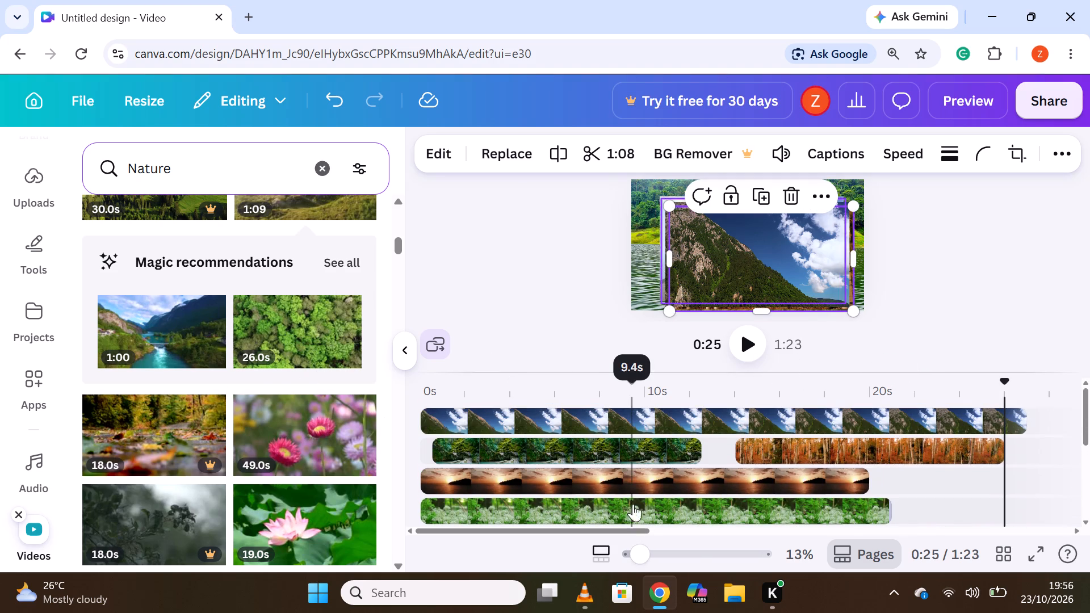
scroll(633, 486, up, 4)
scroll(651, 459, down, 3)
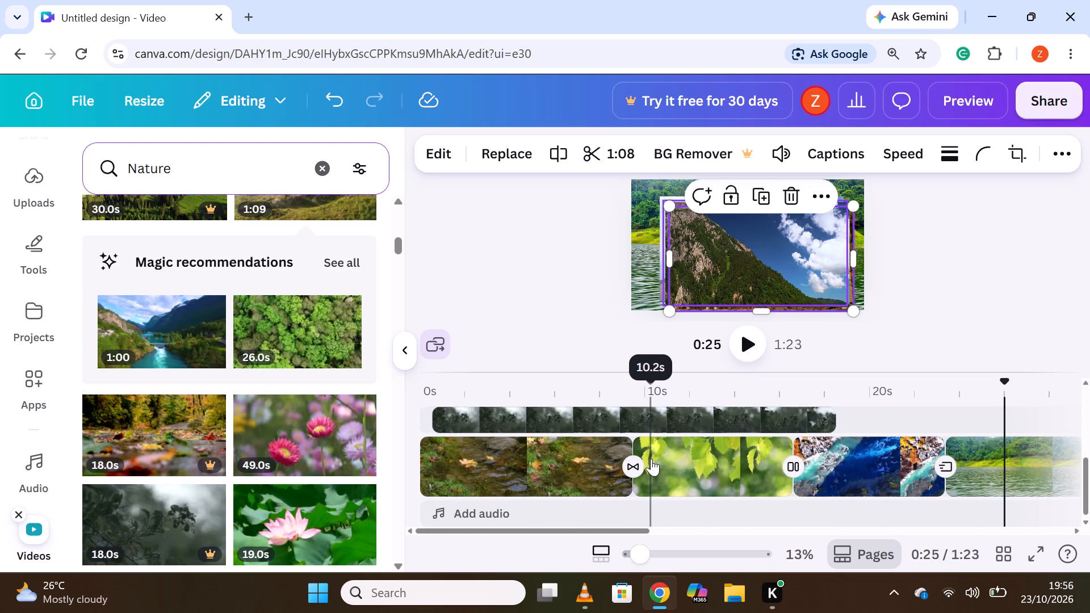
right_click(527, 455)
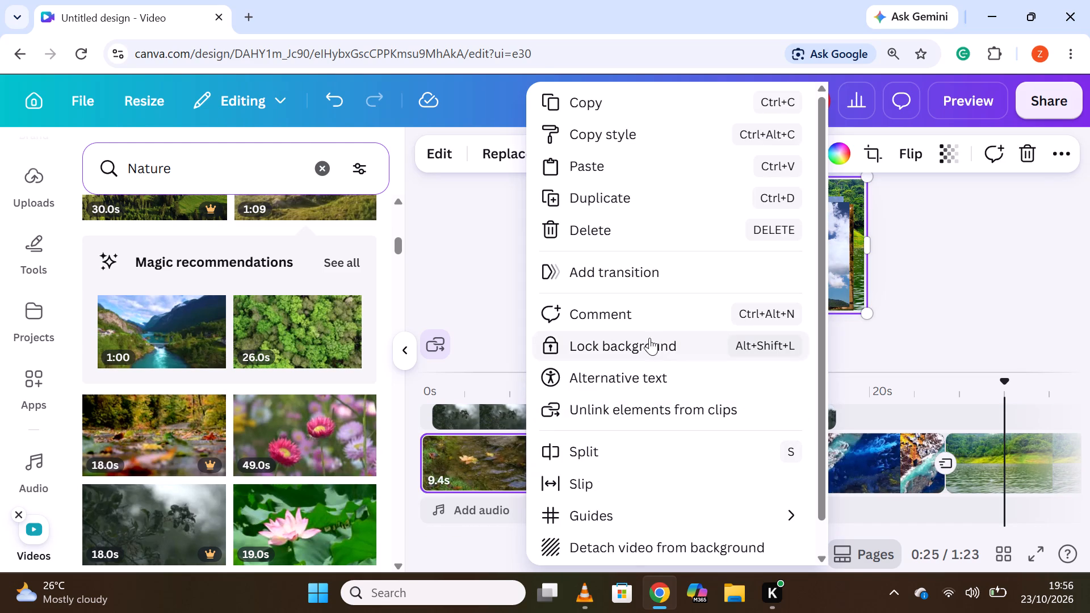
click(633, 380)
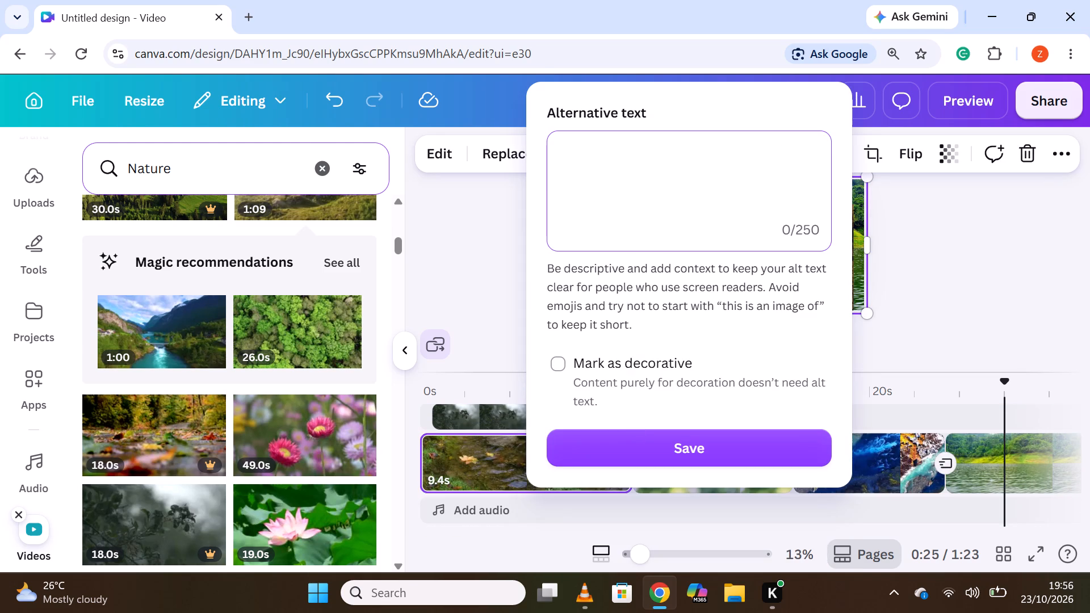
text(hel)
text(lo)
key(space)
key(i)
key(space)
text(am)
key(space)
key(u)
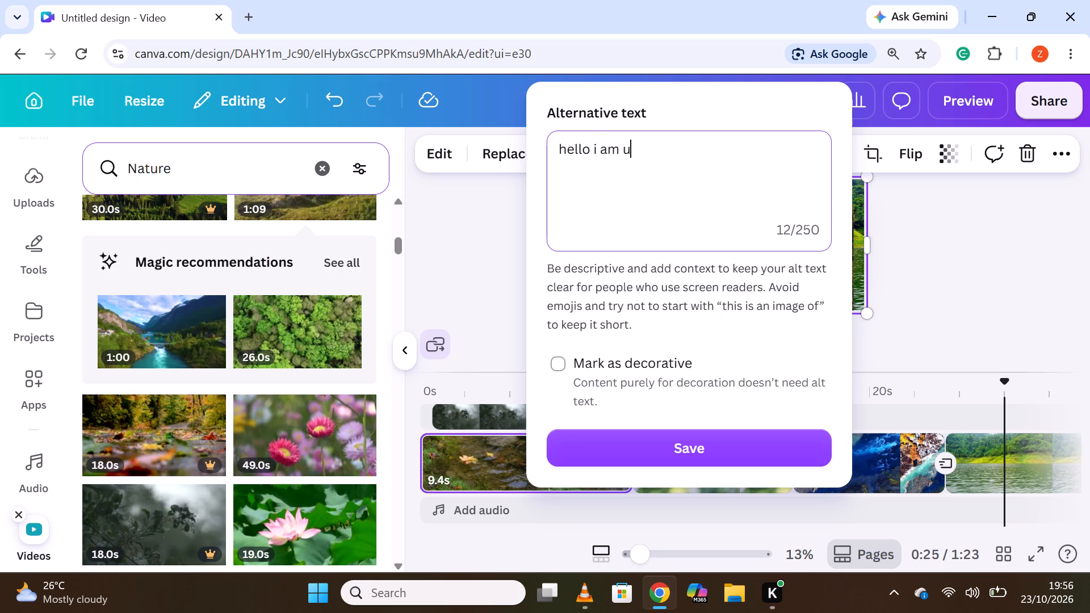
click(582, 248)
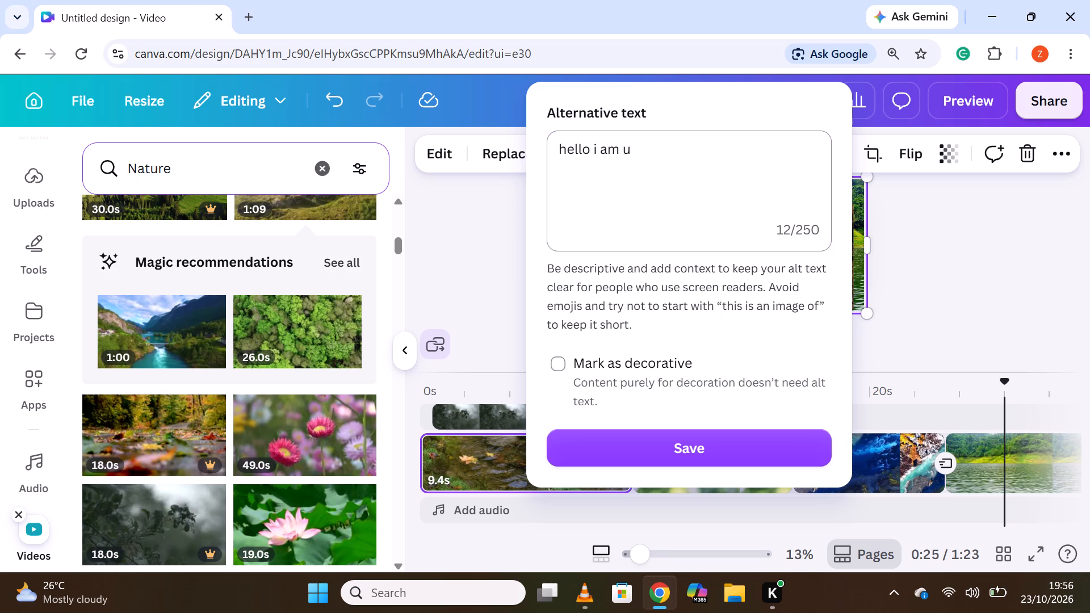
text(jja)
click(711, 456)
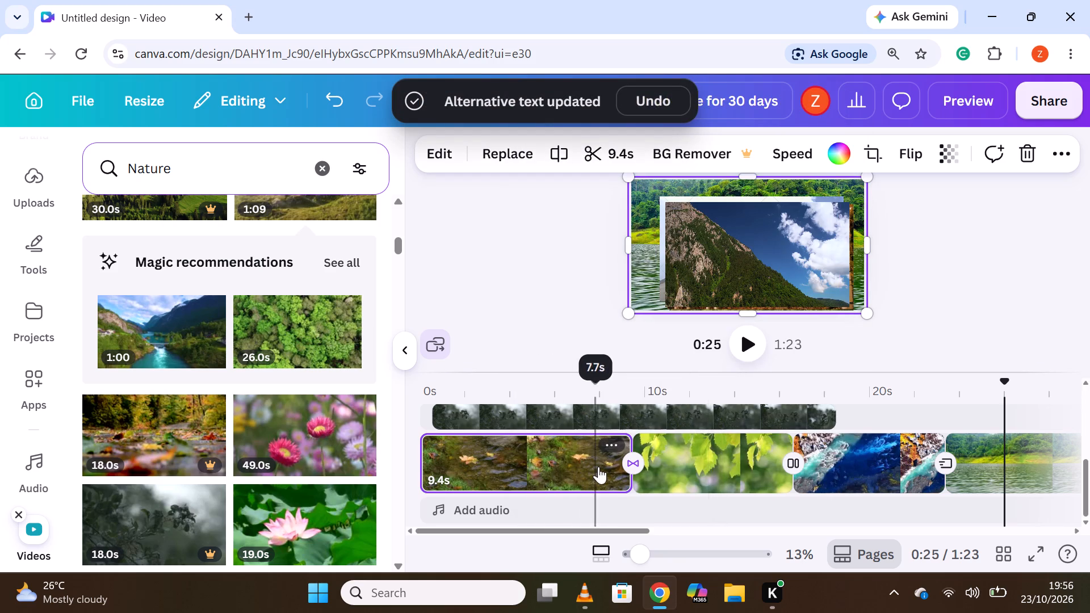
Shift the rocky mountain overlay slightly up and left on the canvas with the playhead at about 6 s.
click(564, 470)
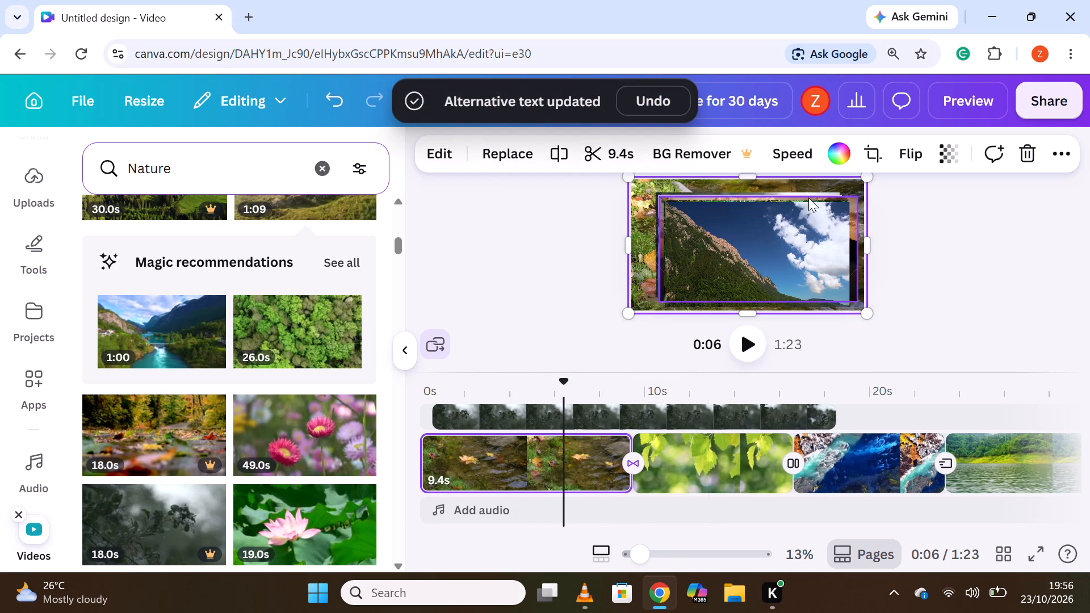
drag(807, 208, 798, 200)
click(933, 262)
Add a horizontal guide to the canvas, working from the green leaves clip on the main track.
scroll(603, 445, down, 1)
scroll(601, 443, up, 1)
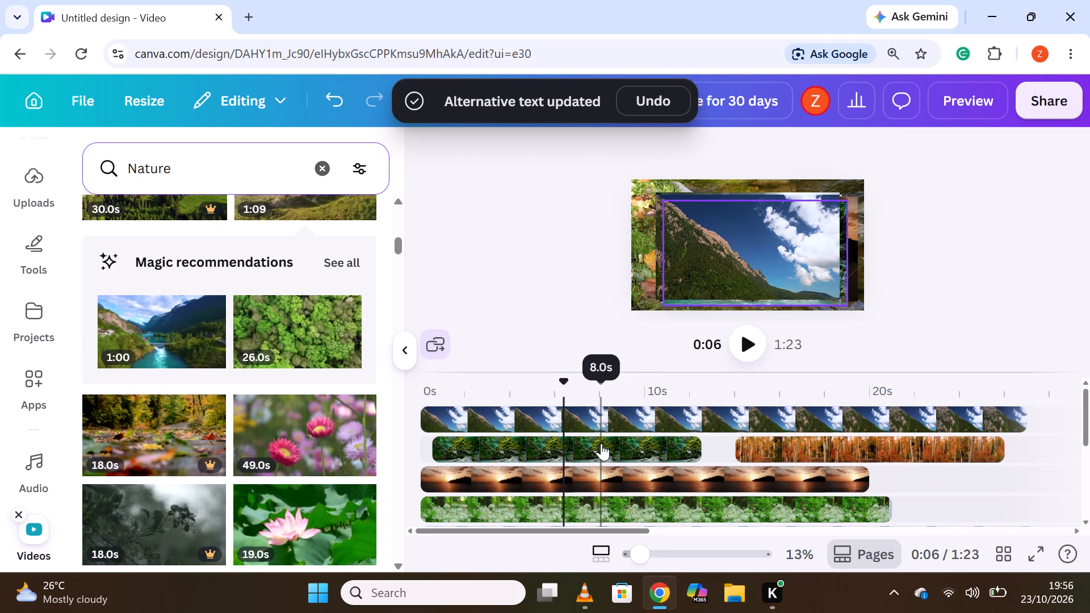
scroll(624, 498, down, 2)
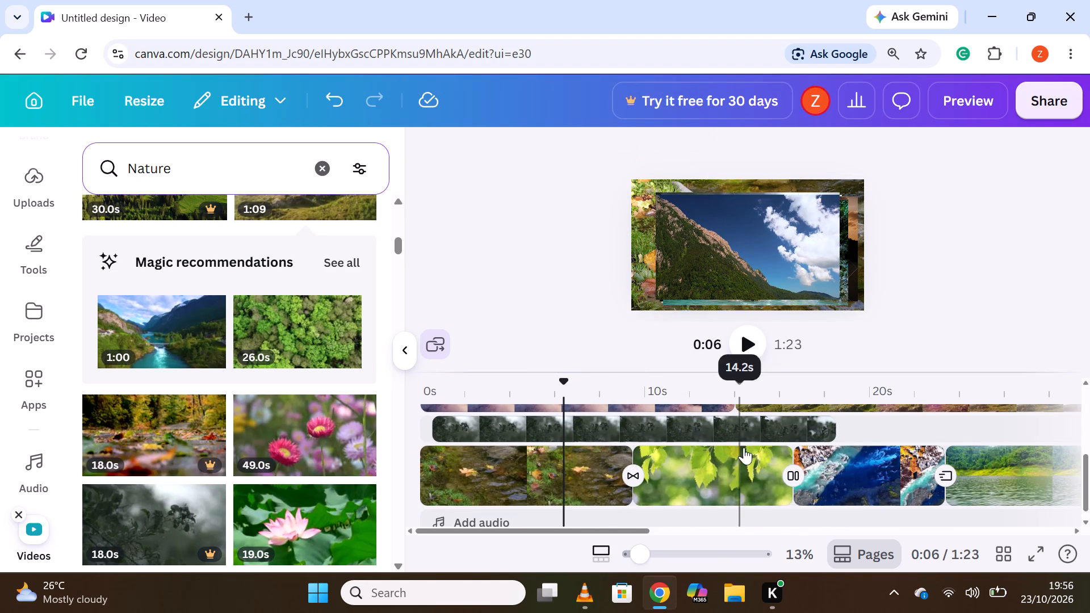
right_click(745, 463)
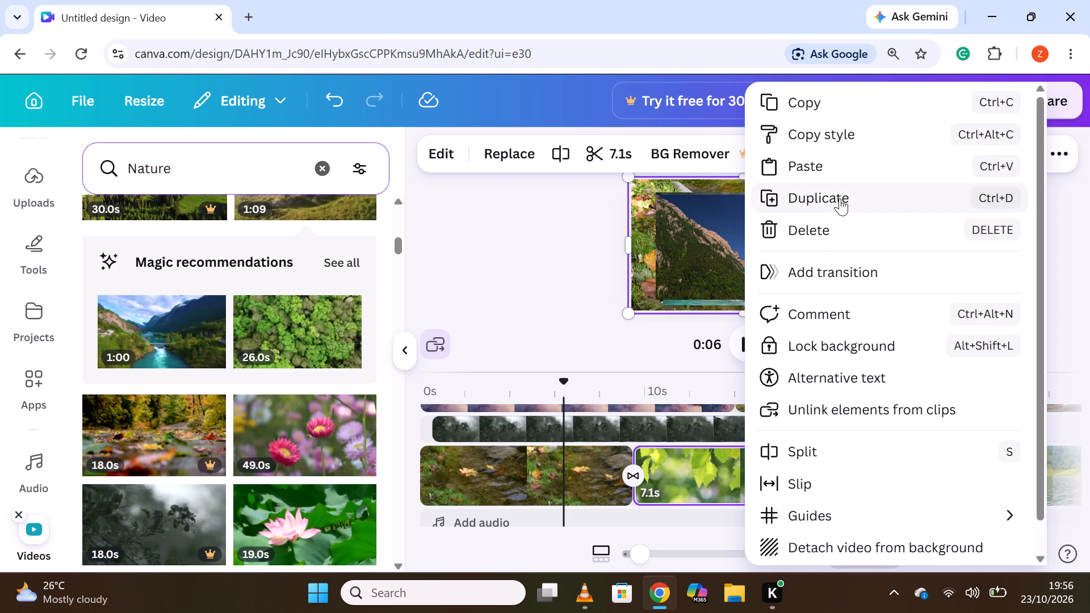
click(475, 327)
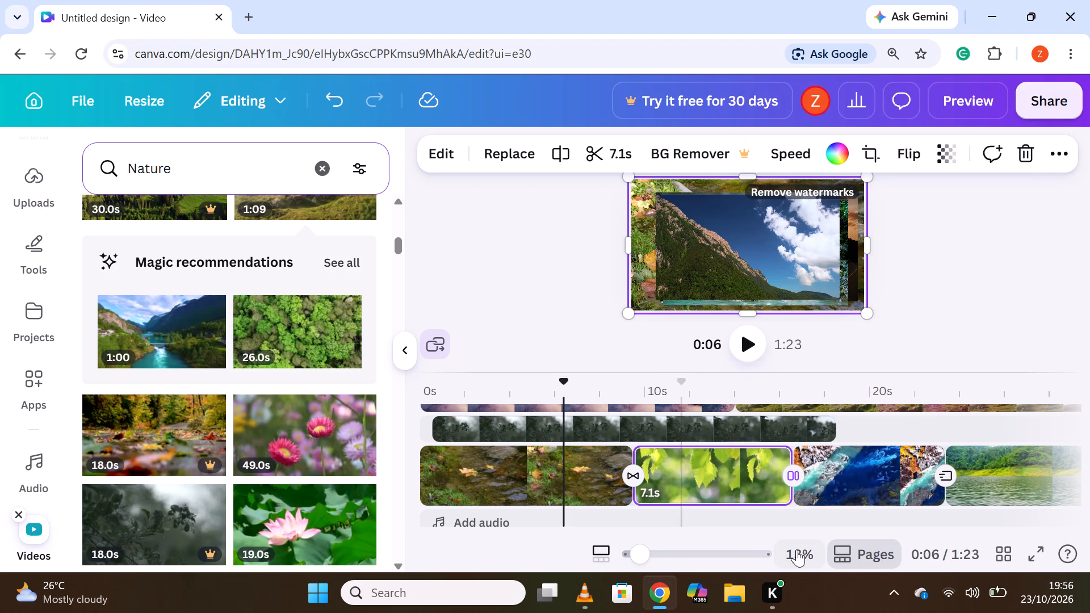
right_click(666, 461)
click(726, 509)
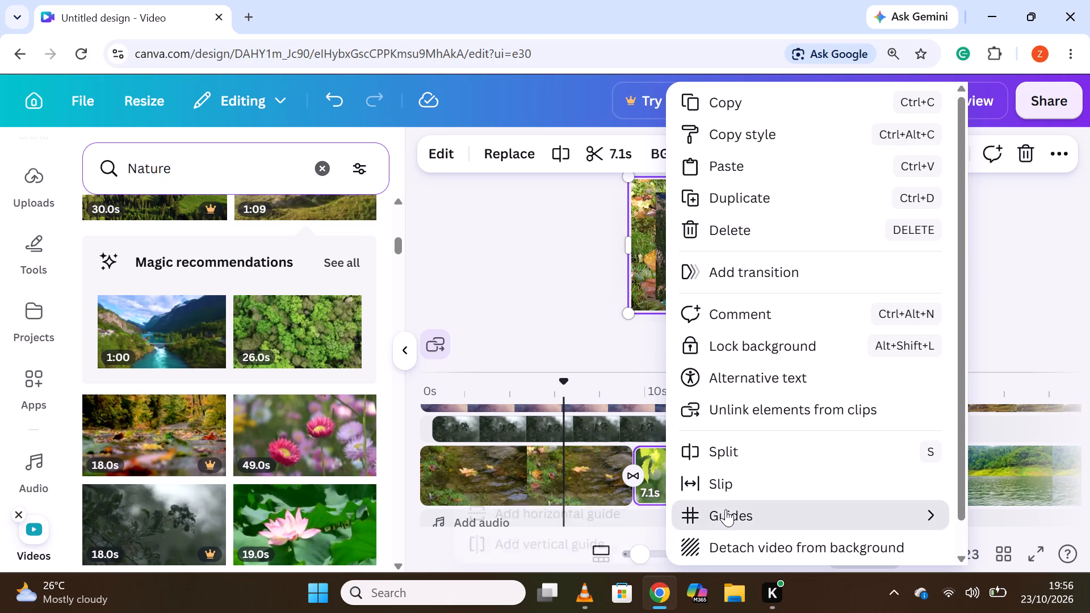
click(584, 519)
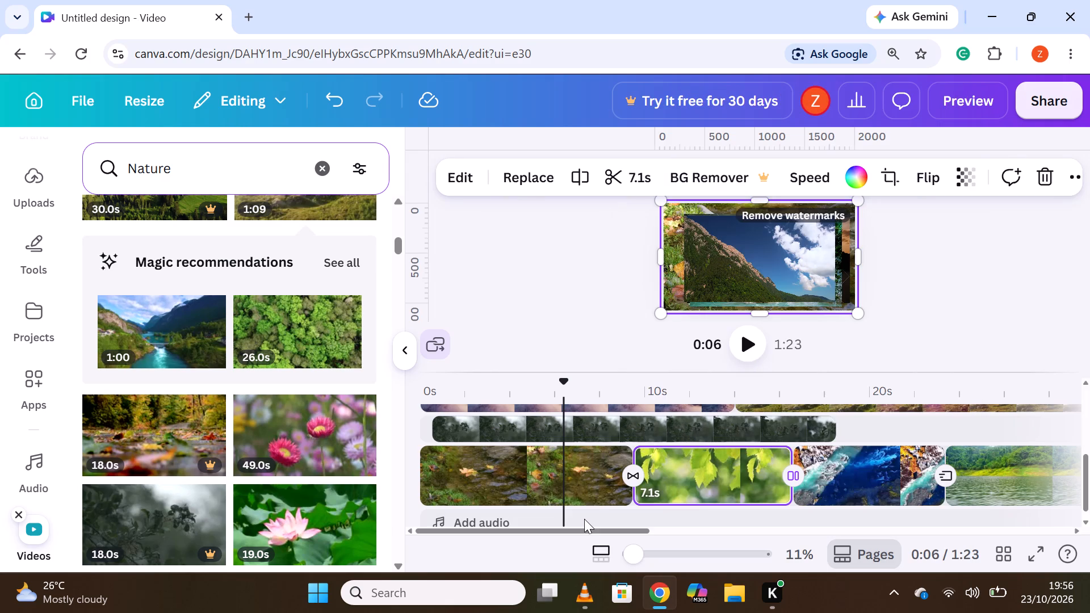
Change the transition between the green leaves clip and the blue river clip on the main track to Color Wipe.
right_click(722, 482)
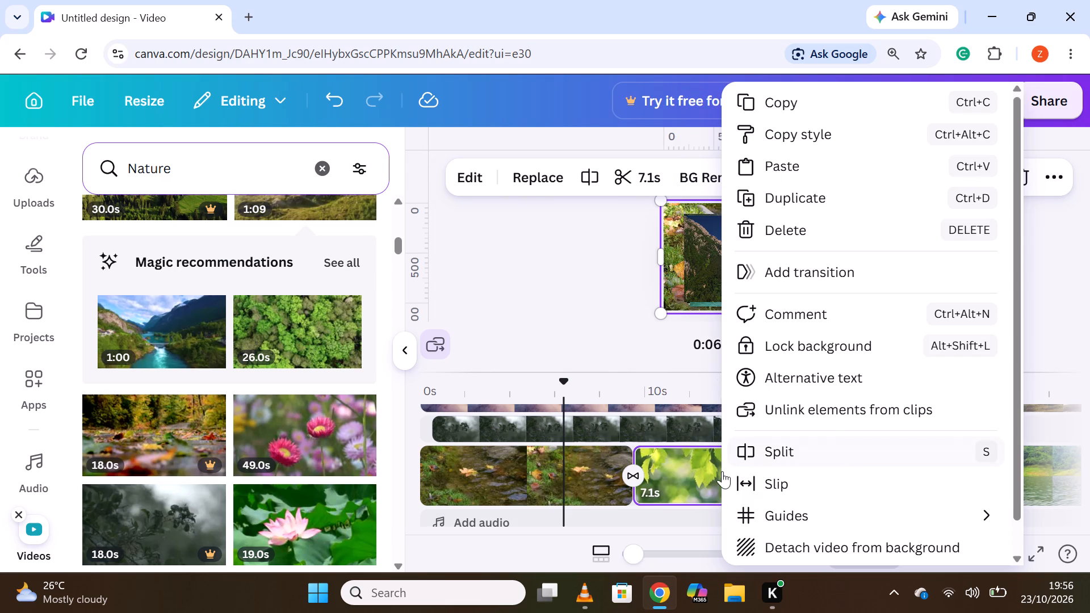
click(686, 477)
click(773, 456)
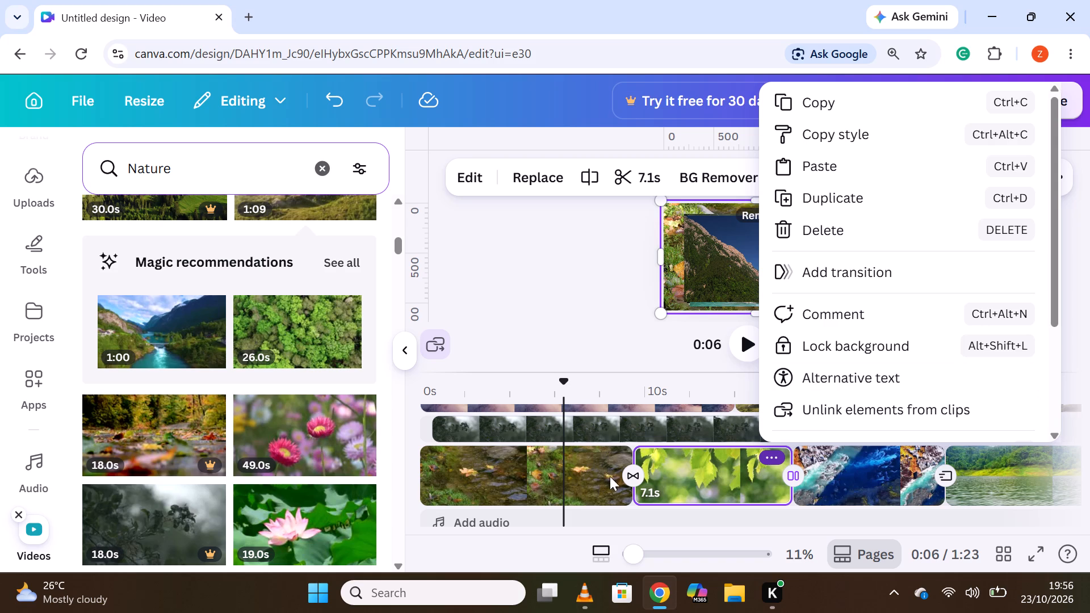
click(791, 268)
click(212, 300)
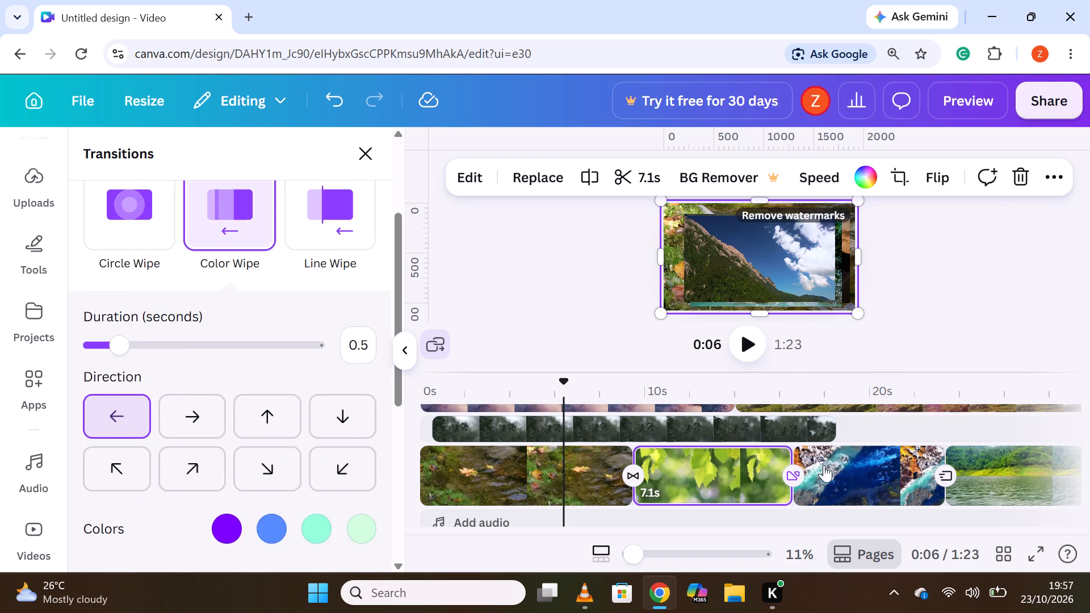
click(837, 503)
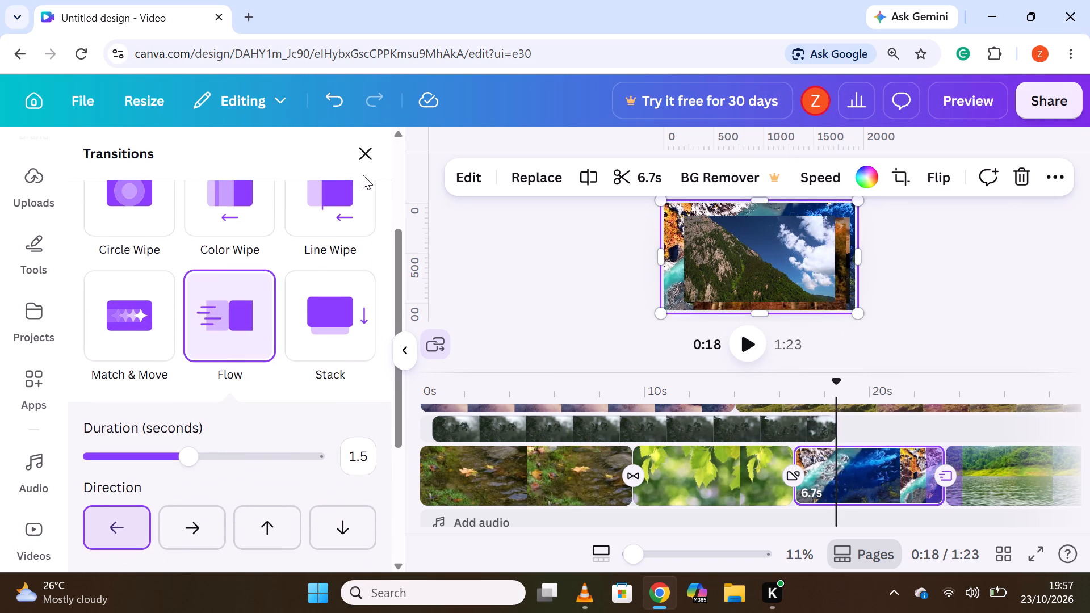
click(363, 155)
Add the 21.0s white wildflowers clip to the lowest overlay track, after the dark grey foliage clip, starting at about 19 s.
scroll(228, 384, down, 9)
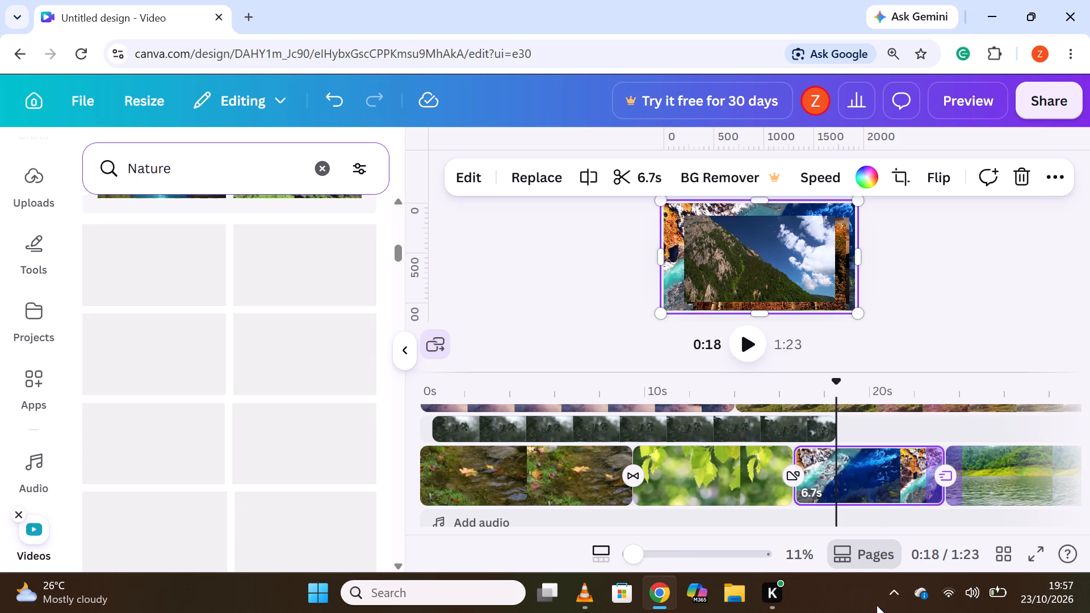
scroll(837, 467, down, 3)
scroll(266, 462, down, 4)
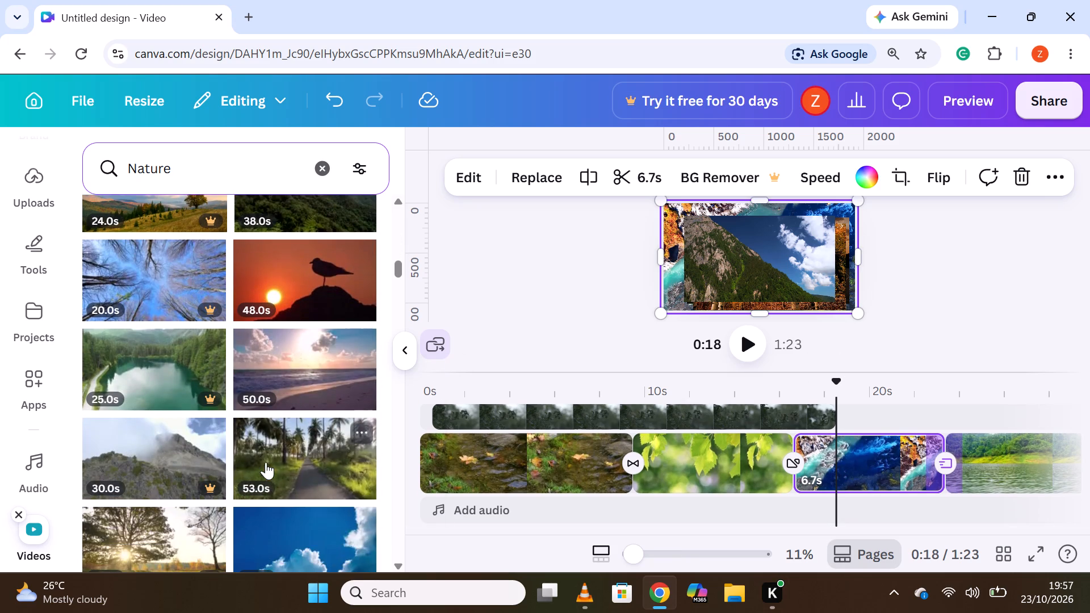
scroll(303, 392, up, 2)
scroll(303, 392, down, 2)
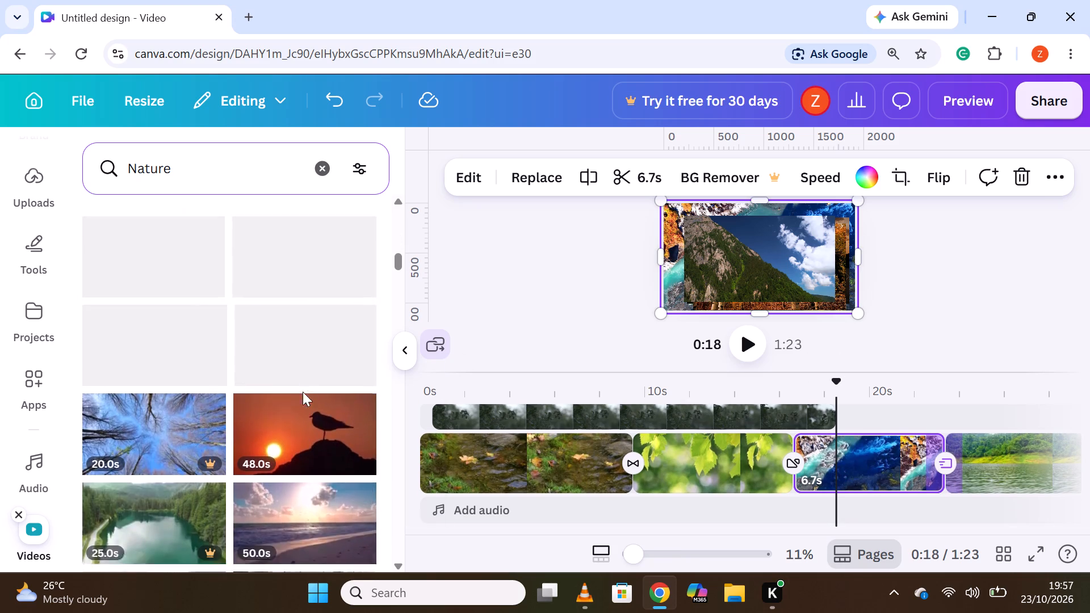
scroll(302, 392, down, 3)
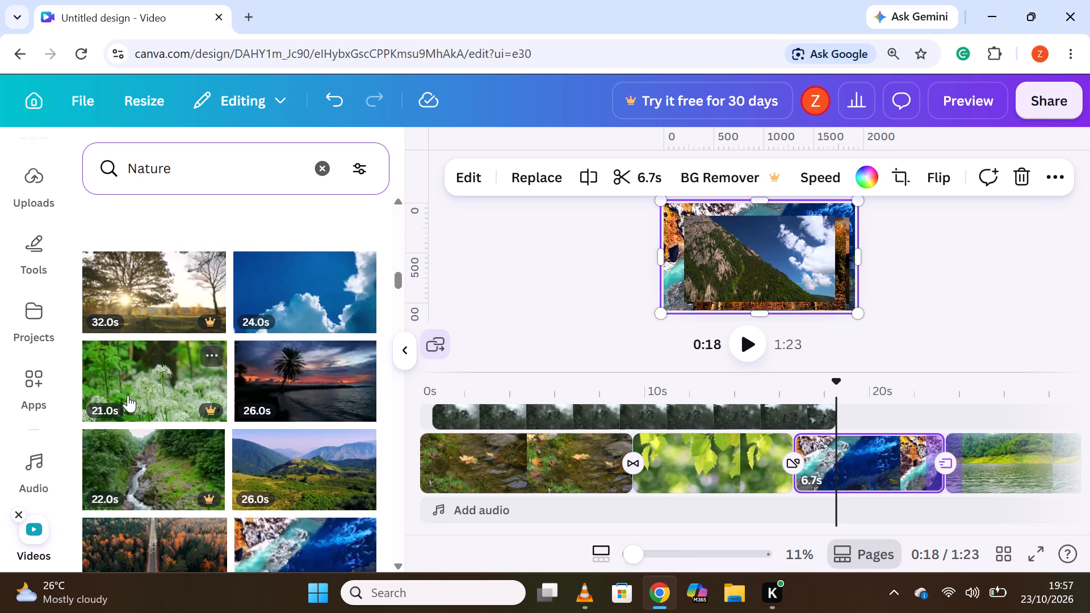
drag(131, 388, 929, 426)
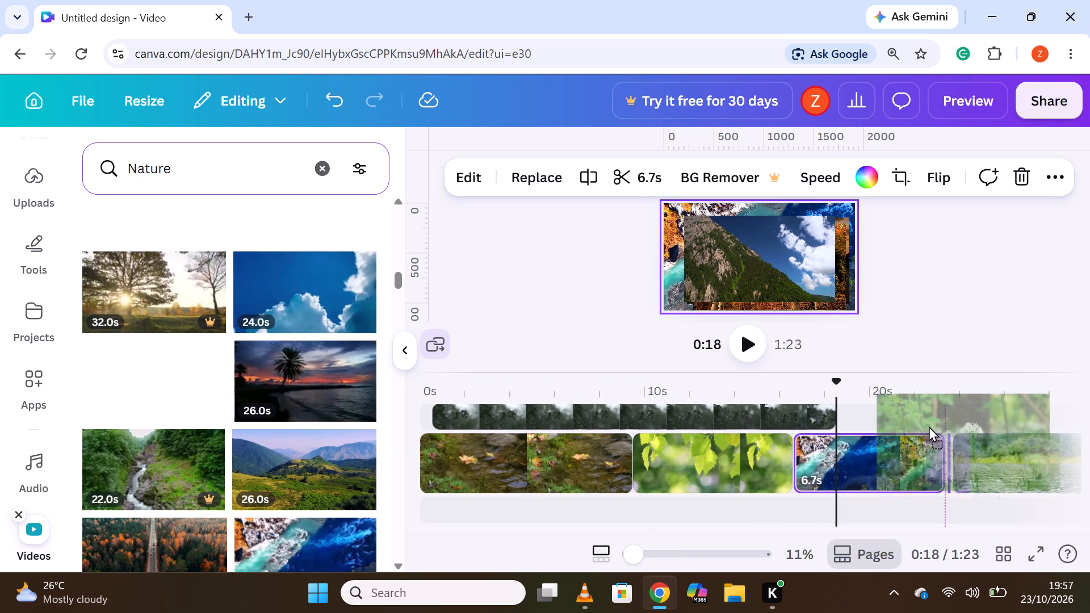
drag(929, 426, 899, 419)
drag(889, 415, 884, 410)
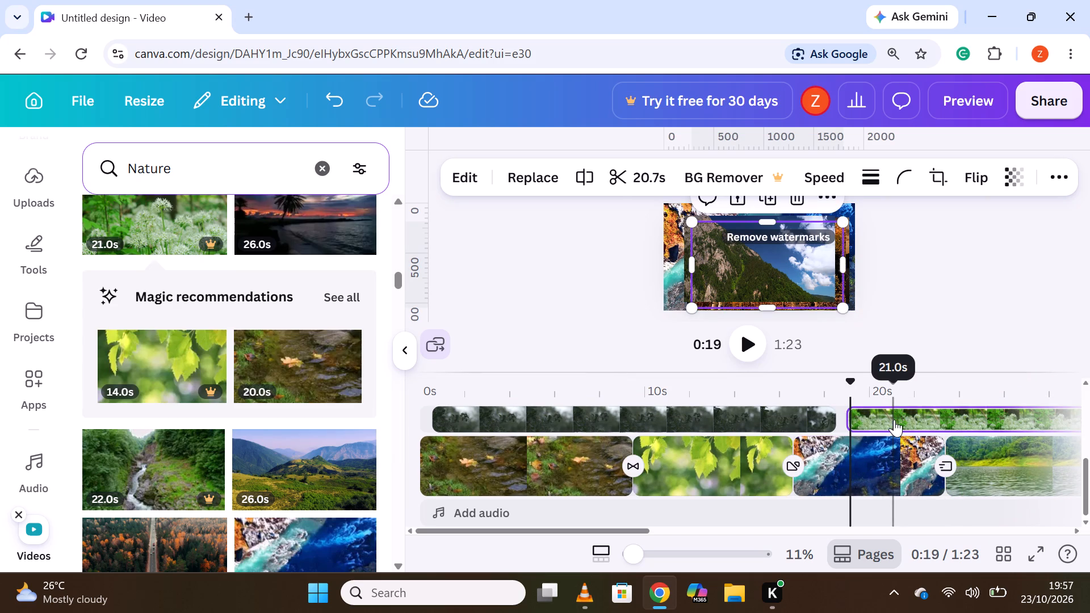
Move the orange autumn forest overlay clip earlier so it directly follows the dark green forest clip at about 12.5 s.
scroll(894, 419, up, 2)
scroll(894, 419, down, 1)
scroll(894, 419, up, 1)
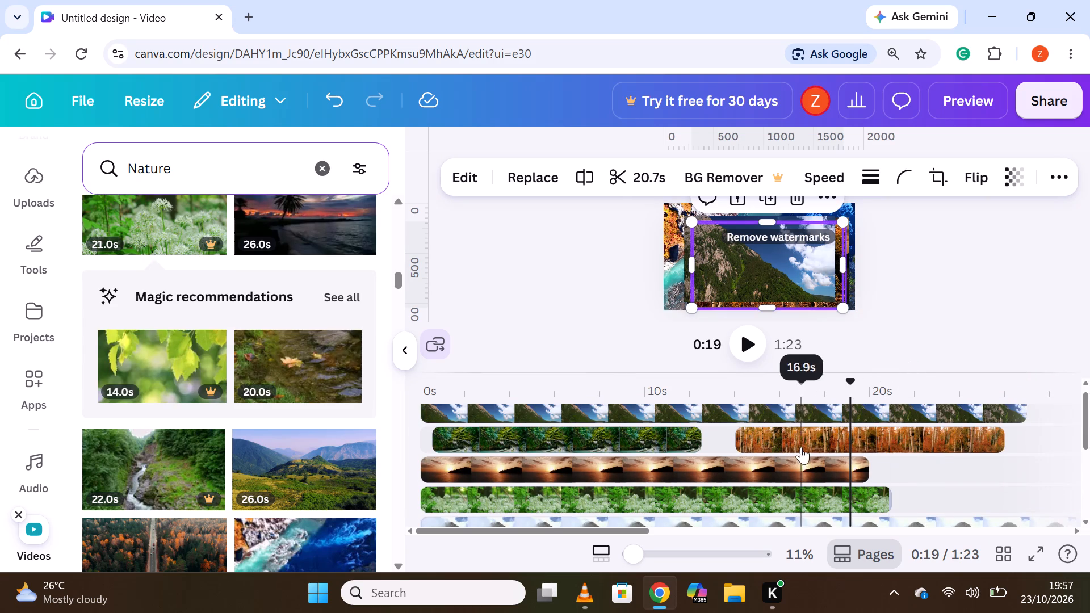
drag(802, 431, 762, 430)
Move the dark green forest overlay clip, on the same track as the autumn forest clip, to start at 0 s.
scroll(693, 438, up, 6)
scroll(693, 438, down, 2)
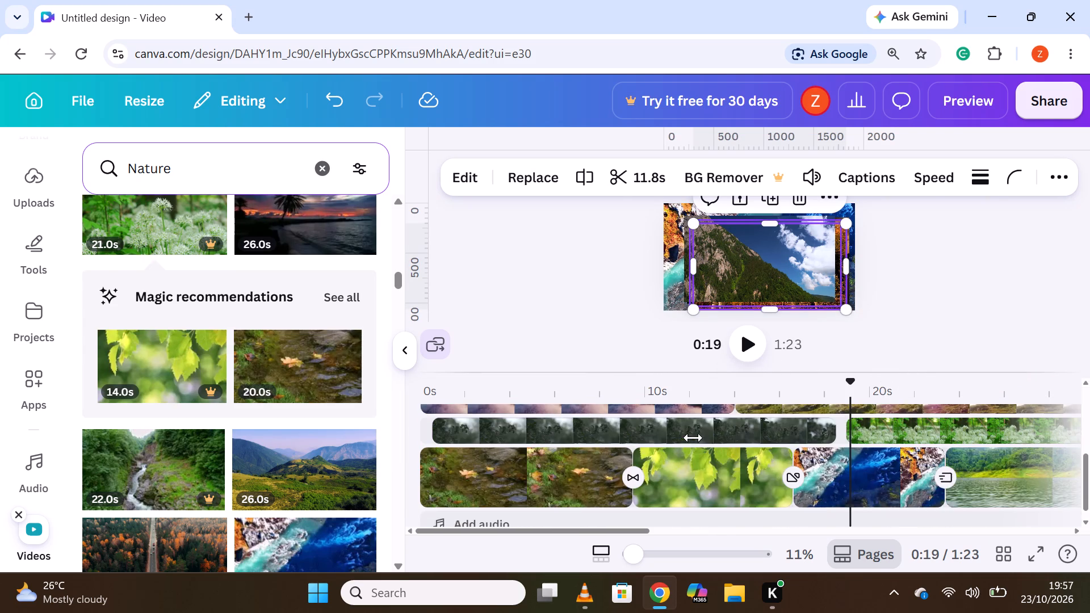
scroll(693, 438, up, 3)
scroll(676, 475, down, 4)
scroll(676, 475, up, 10)
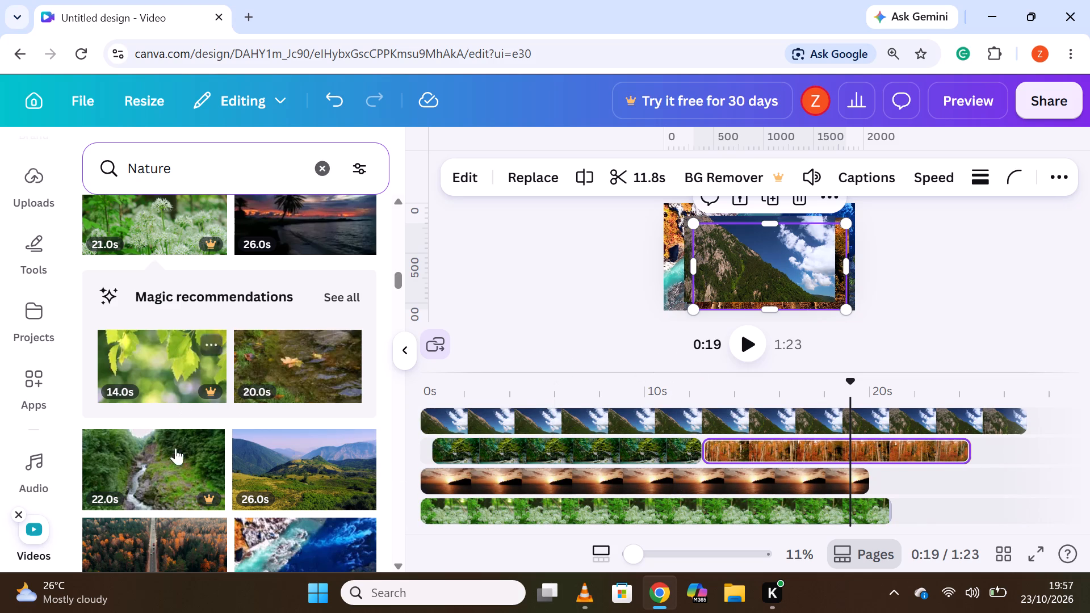
scroll(195, 497, down, 3)
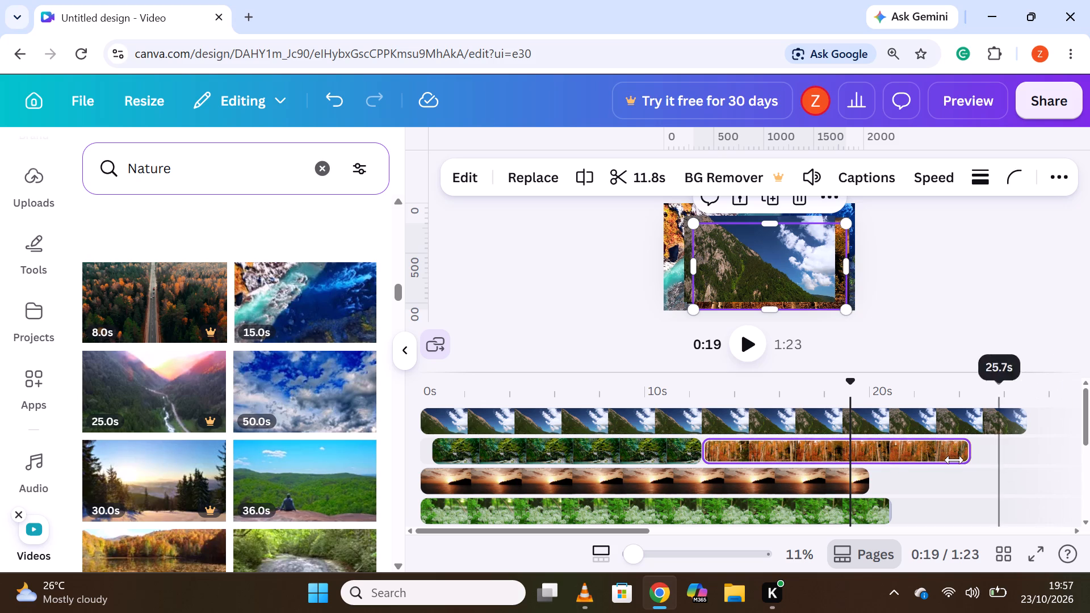
drag(473, 443, 452, 446)
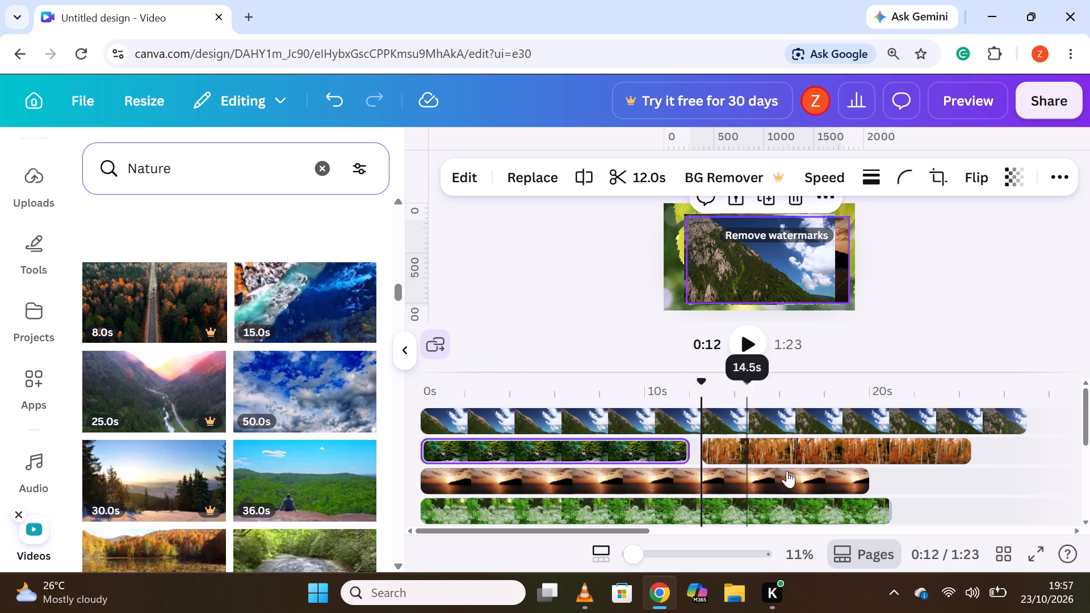
Close the gap before the autumn forest overlay clip so it directly follows the dark green forest clip at about 12 s.
drag(770, 443, 761, 439)
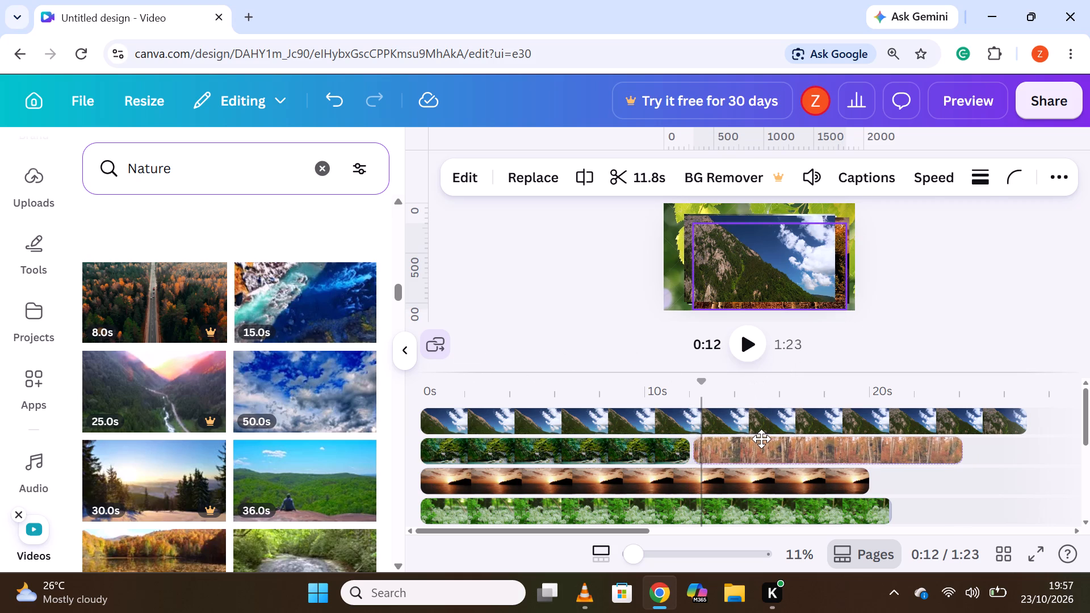
drag(761, 439, 758, 440)
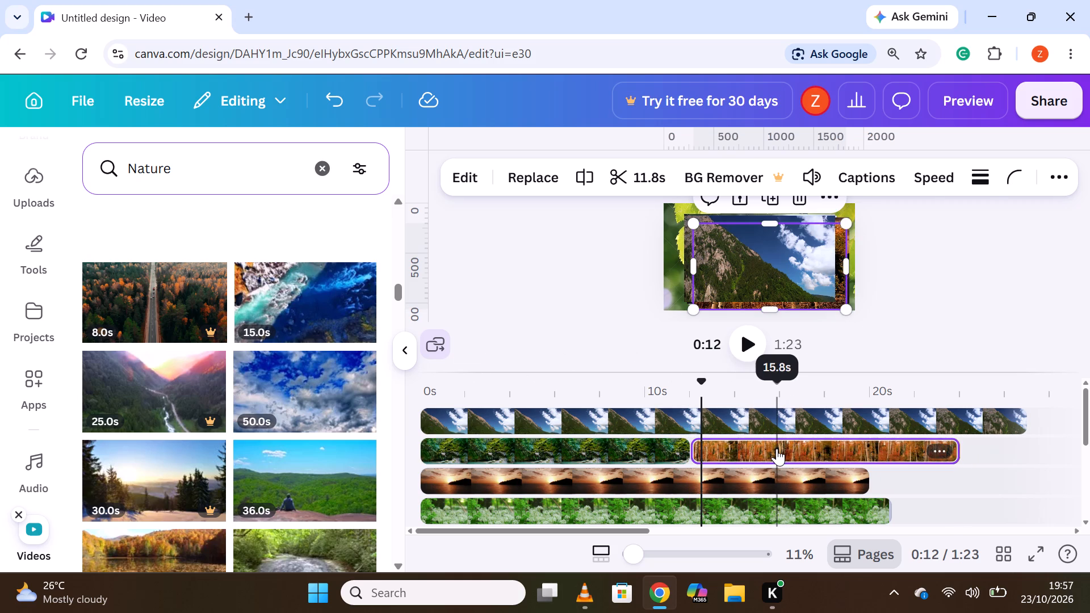
Add the 13.0s misty mountain forest clip to the sunset clip's overlay track, directly after the sunset clip at about 20 s.
scroll(777, 448, up, 4)
scroll(776, 448, down, 4)
scroll(775, 448, up, 5)
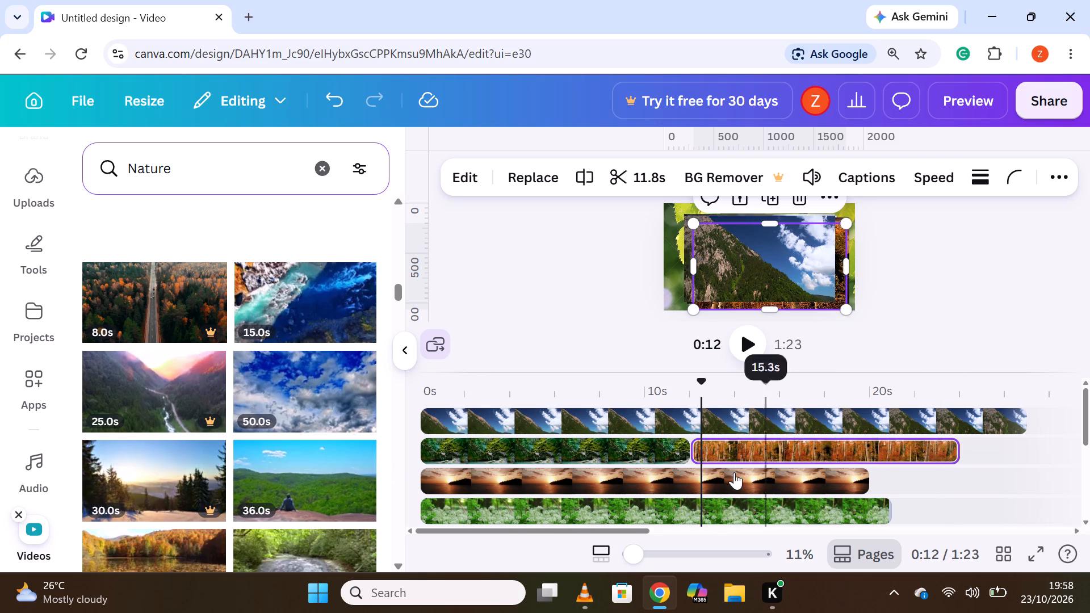
scroll(718, 469, up, 3)
scroll(182, 471, down, 2)
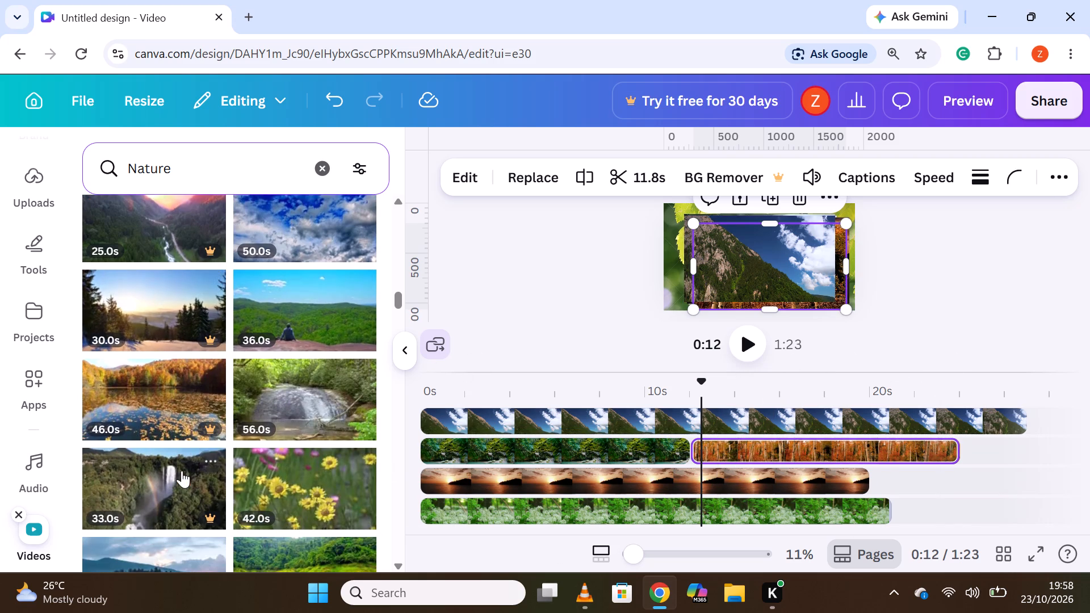
scroll(145, 429, down, 2)
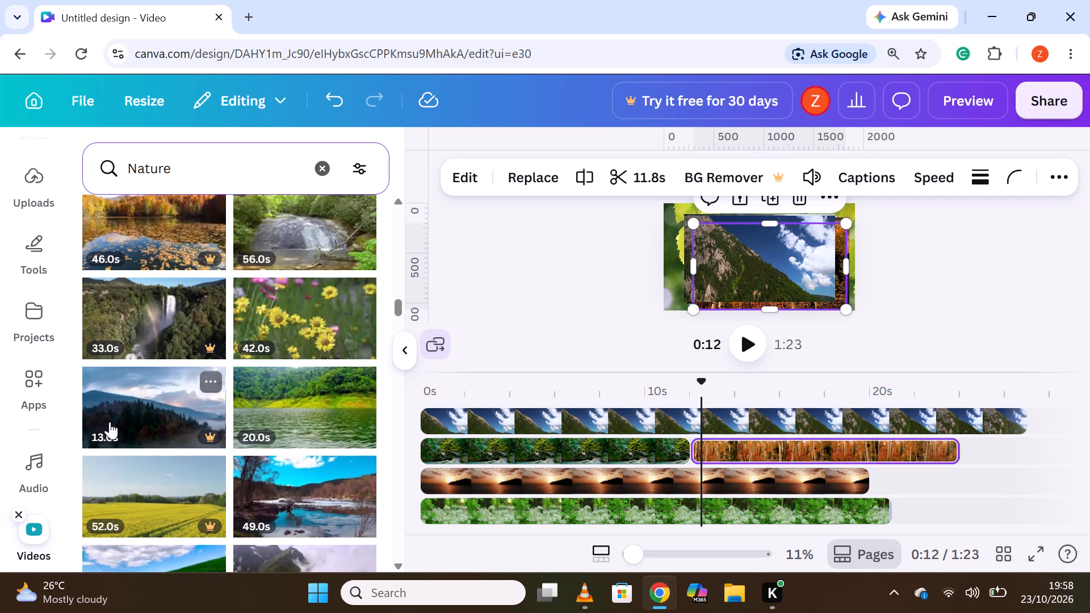
drag(110, 422, 896, 487)
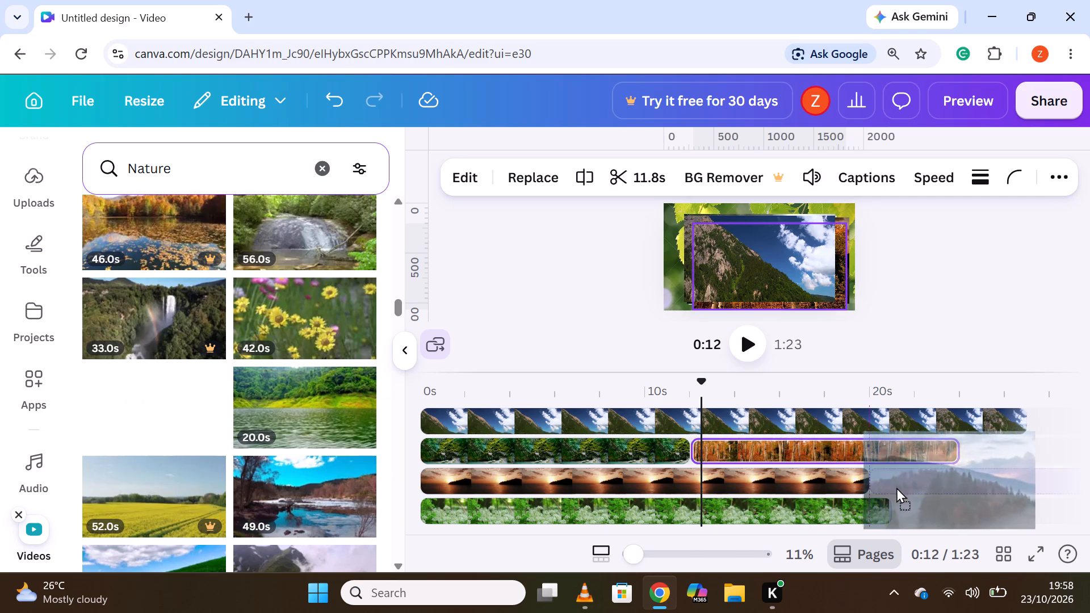
drag(896, 487, 907, 477)
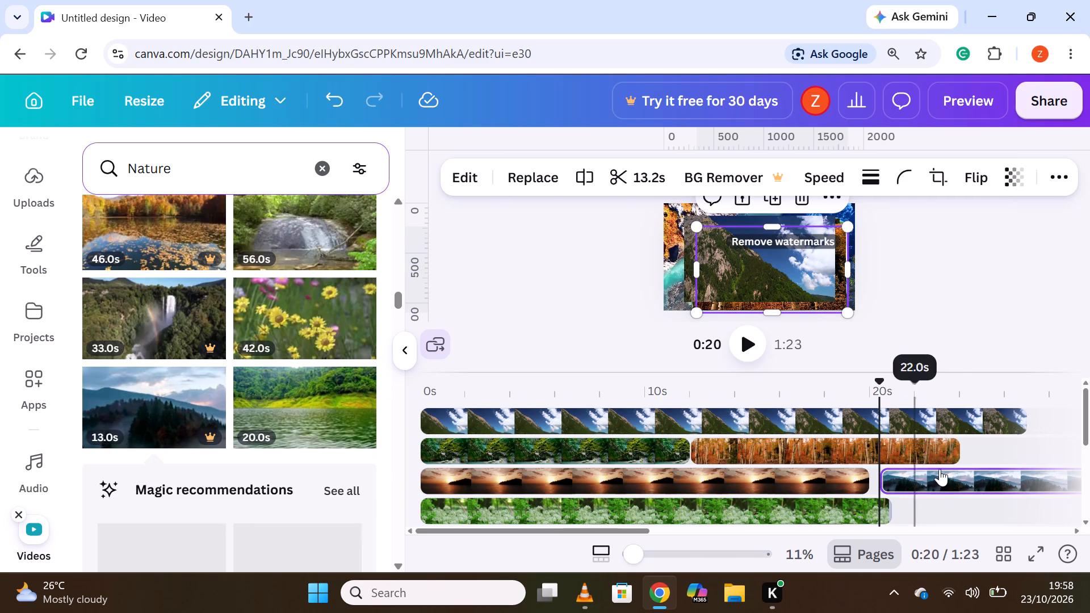
drag(948, 480, 948, 481)
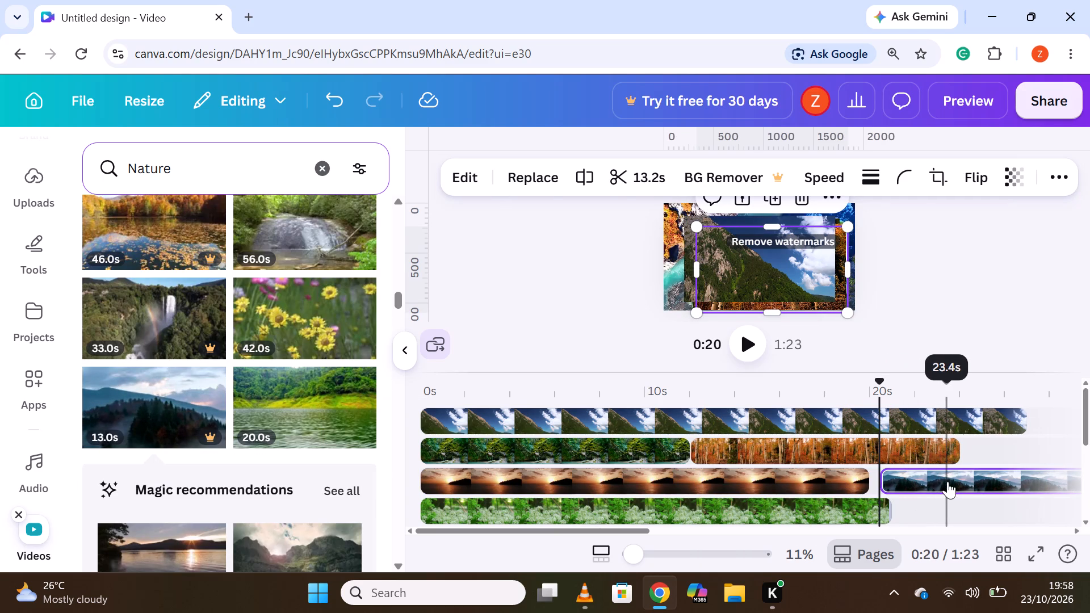
drag(948, 481, 845, 476)
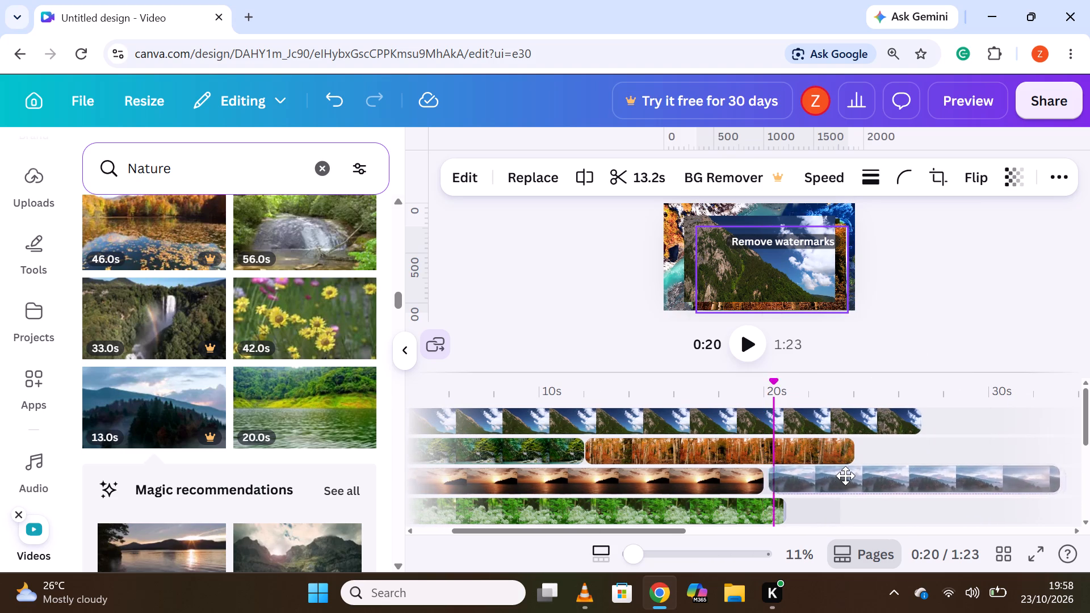
drag(845, 476, 835, 477)
Move the misty mountain clip up one overlay track so it directly follows the autumn forest clip at about 24 s.
scroll(830, 478, up, 2)
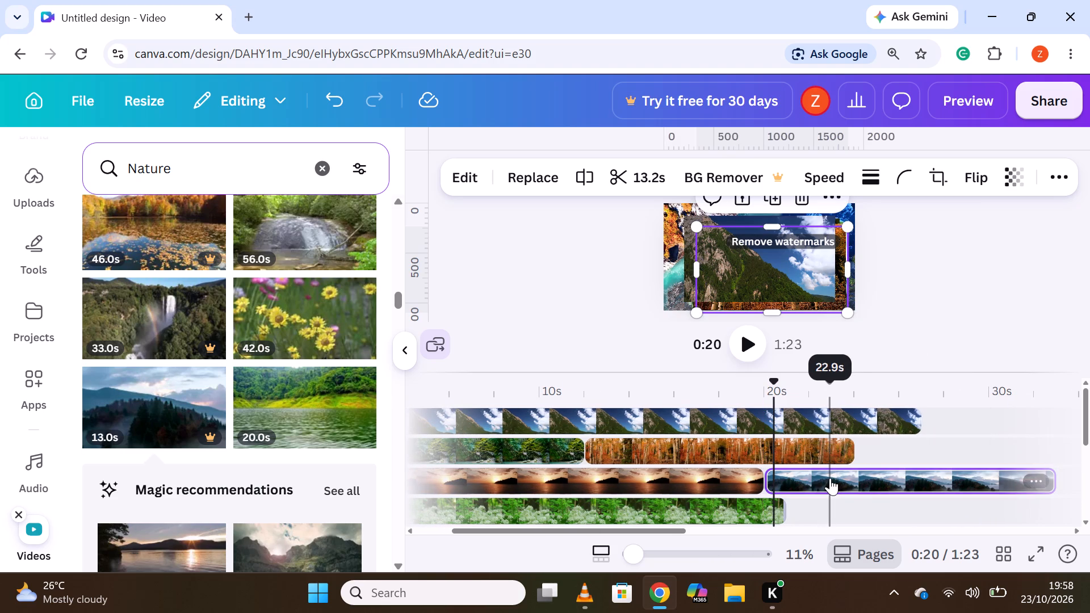
scroll(830, 478, up, 2)
scroll(842, 471, down, 3)
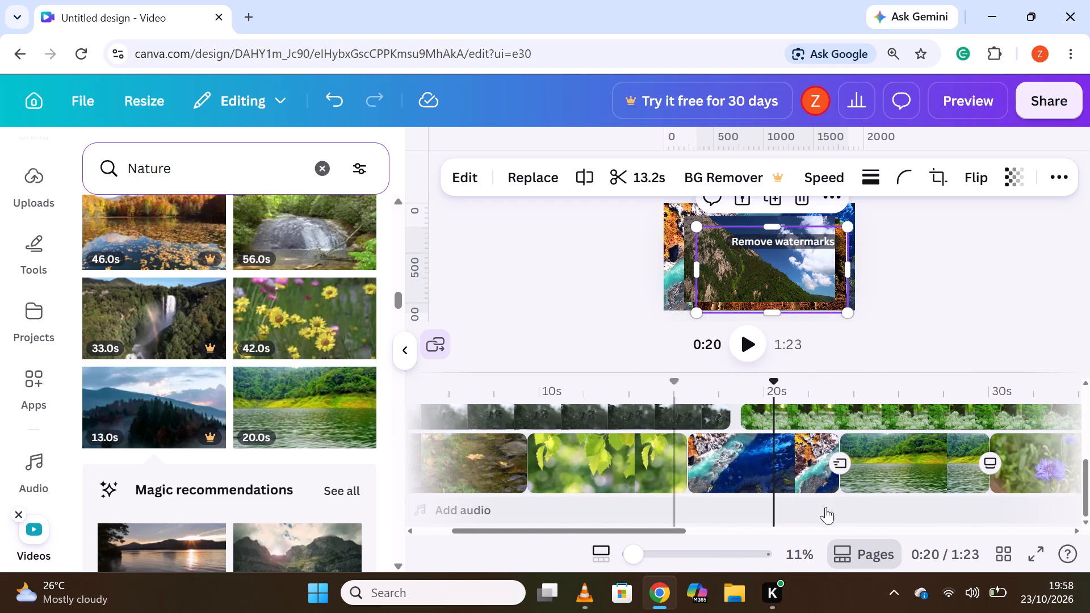
scroll(799, 477, up, 4)
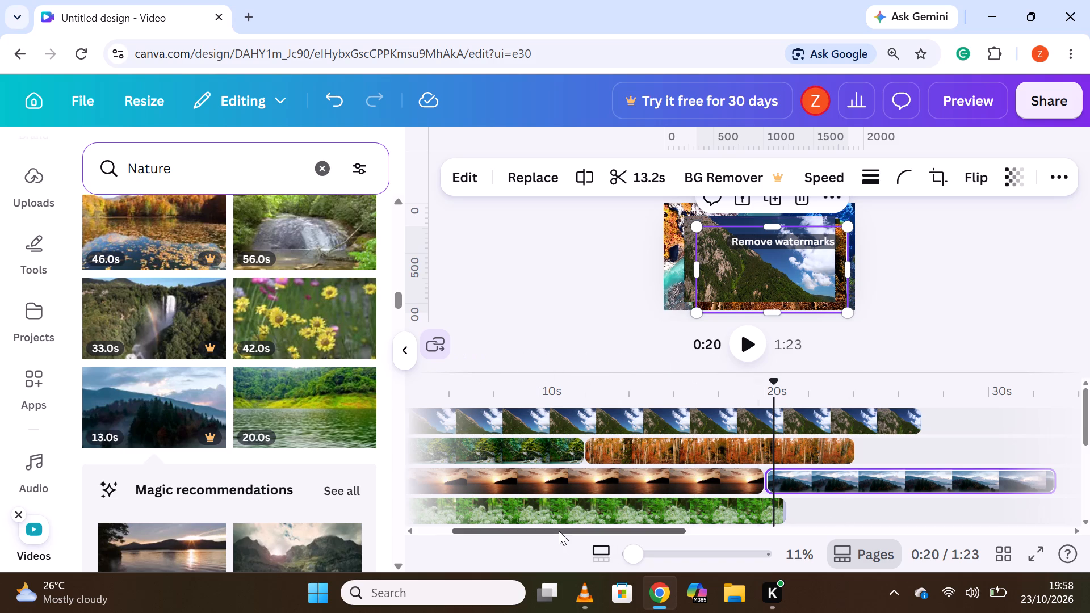
drag(853, 477, 948, 449)
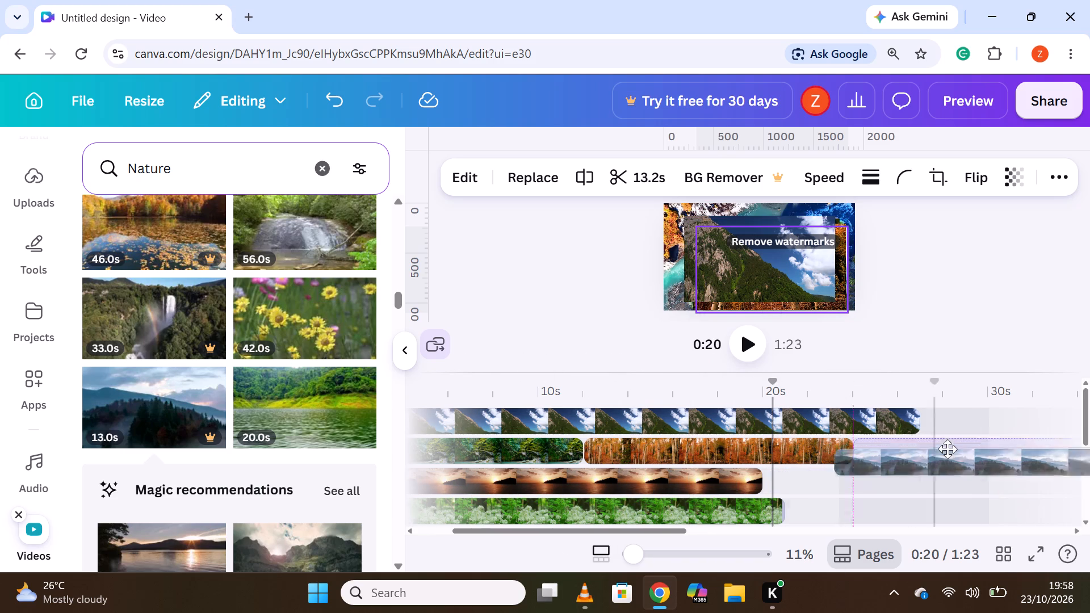
drag(948, 449, 864, 449)
drag(862, 441, 827, 465)
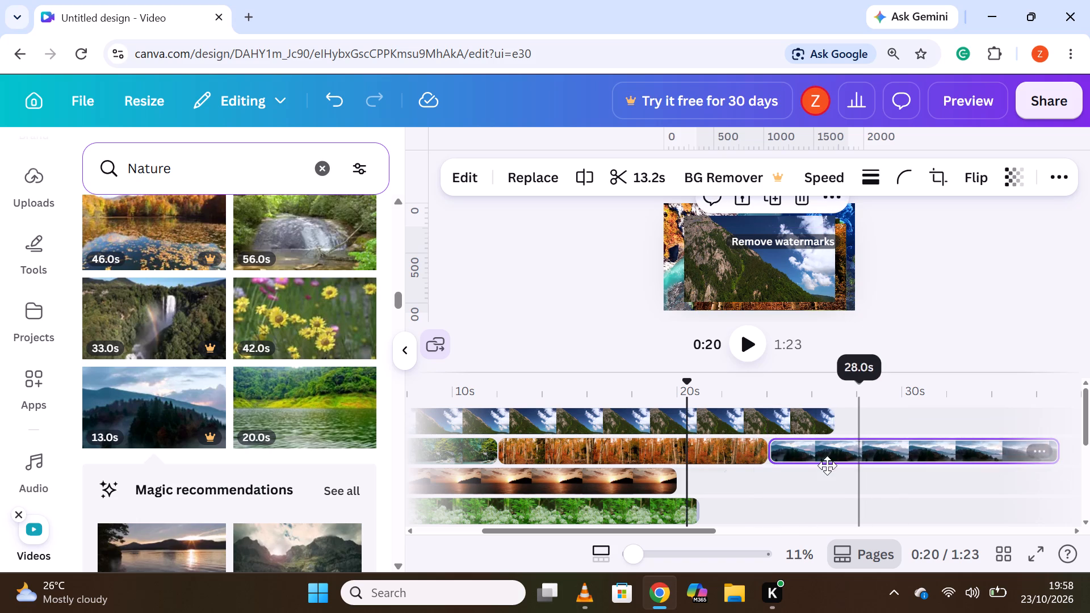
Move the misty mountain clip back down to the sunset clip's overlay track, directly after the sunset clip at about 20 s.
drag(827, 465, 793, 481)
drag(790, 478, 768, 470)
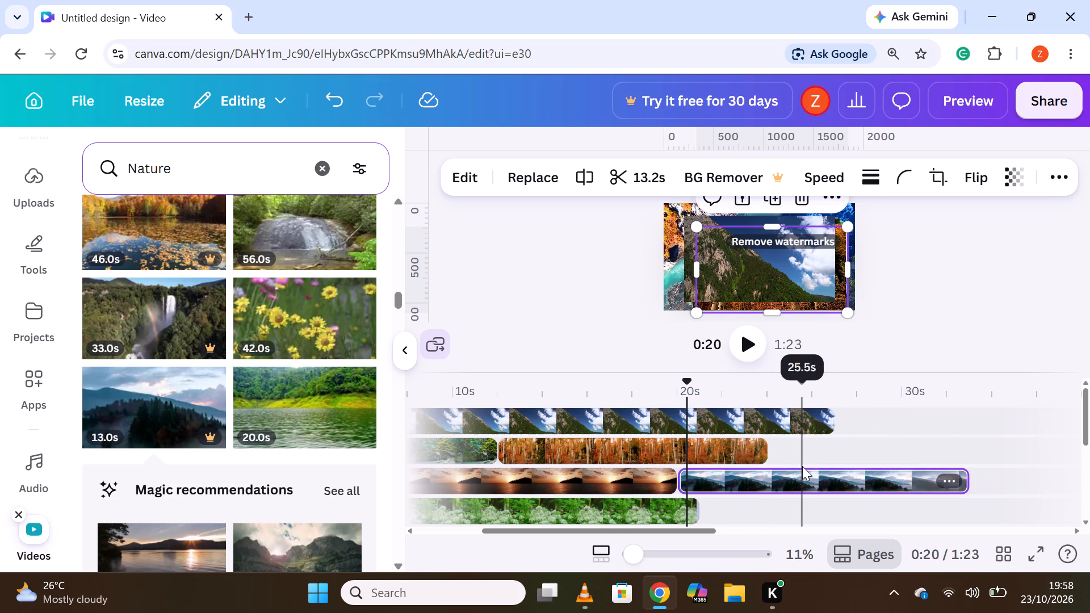
Review the stacked overlay tracks and the main track from the start of the timeline.
scroll(803, 465, up, 3)
scroll(803, 465, down, 2)
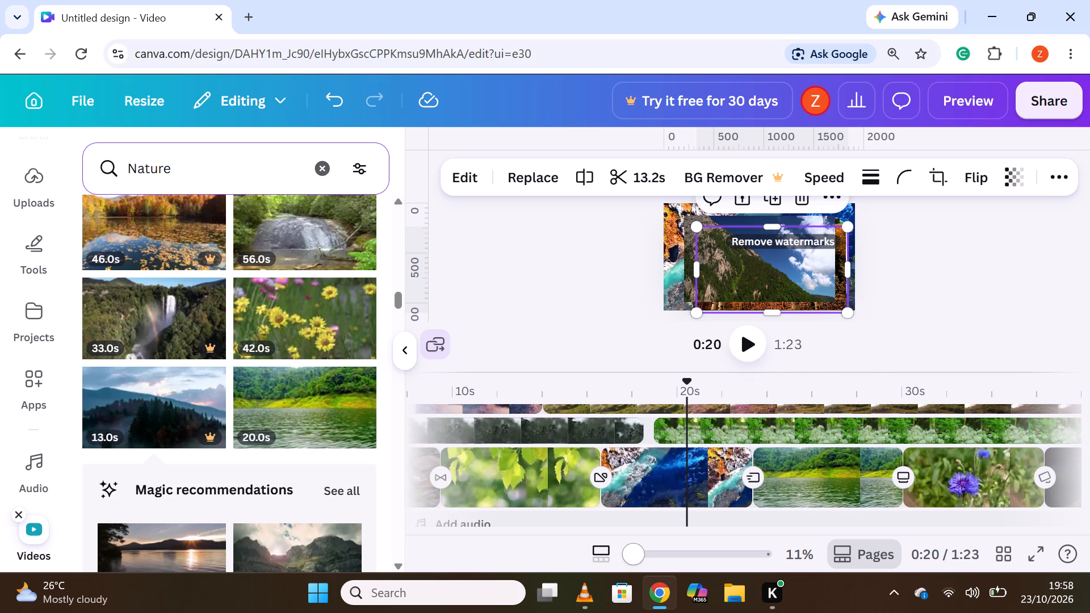
drag(696, 528, 614, 541)
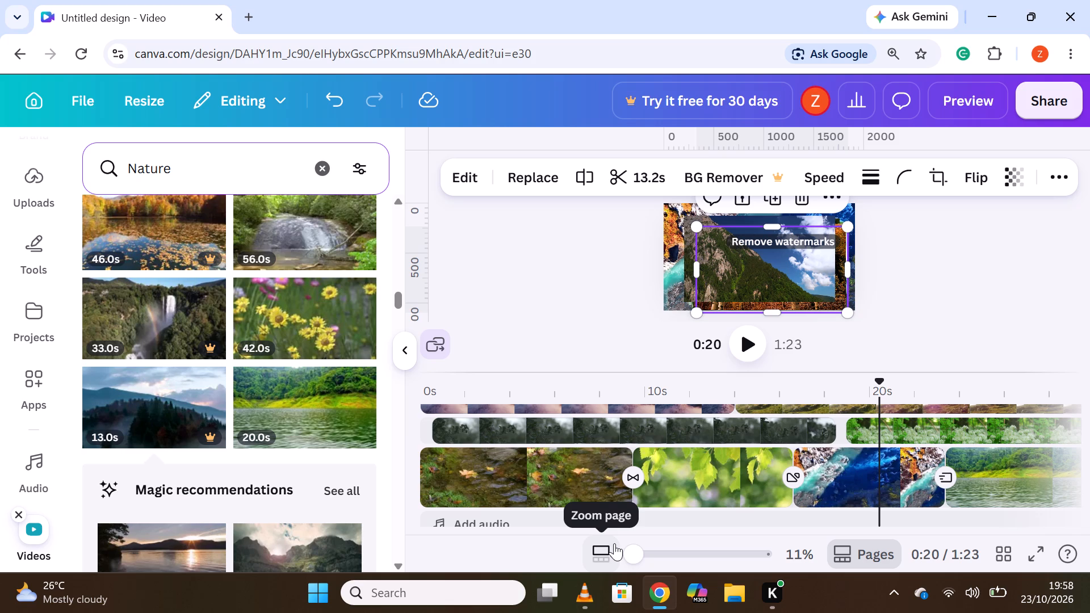
scroll(909, 457, up, 4)
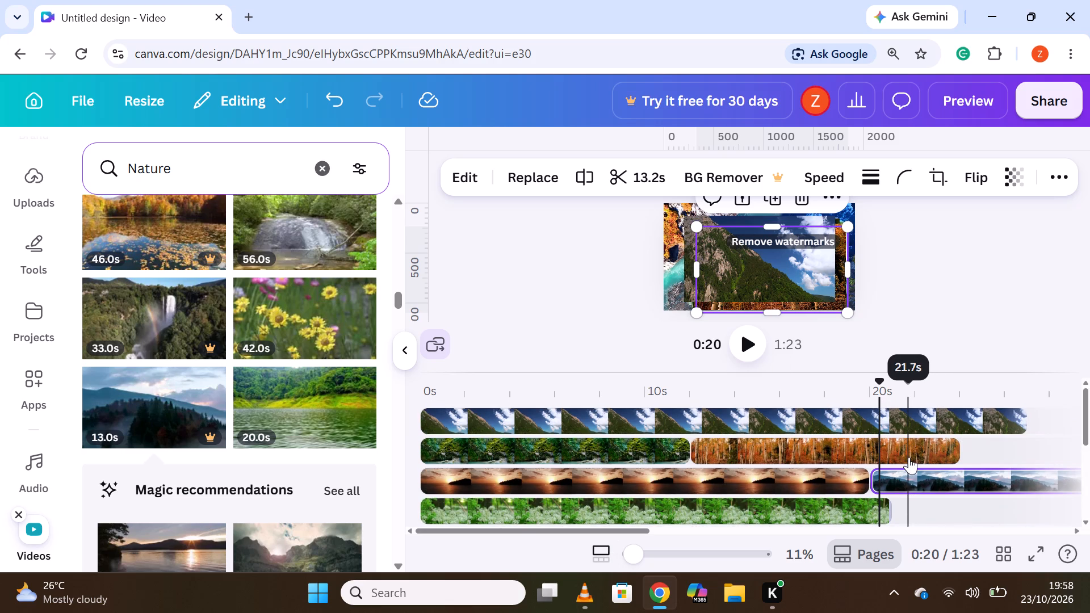
scroll(909, 457, up, 1)
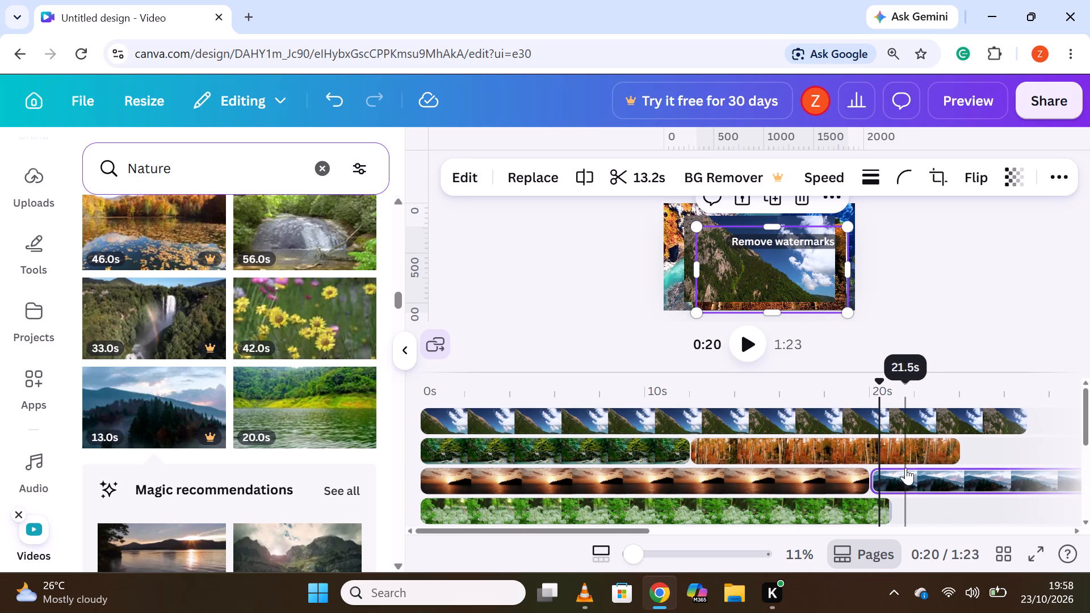
scroll(929, 450, up, 2)
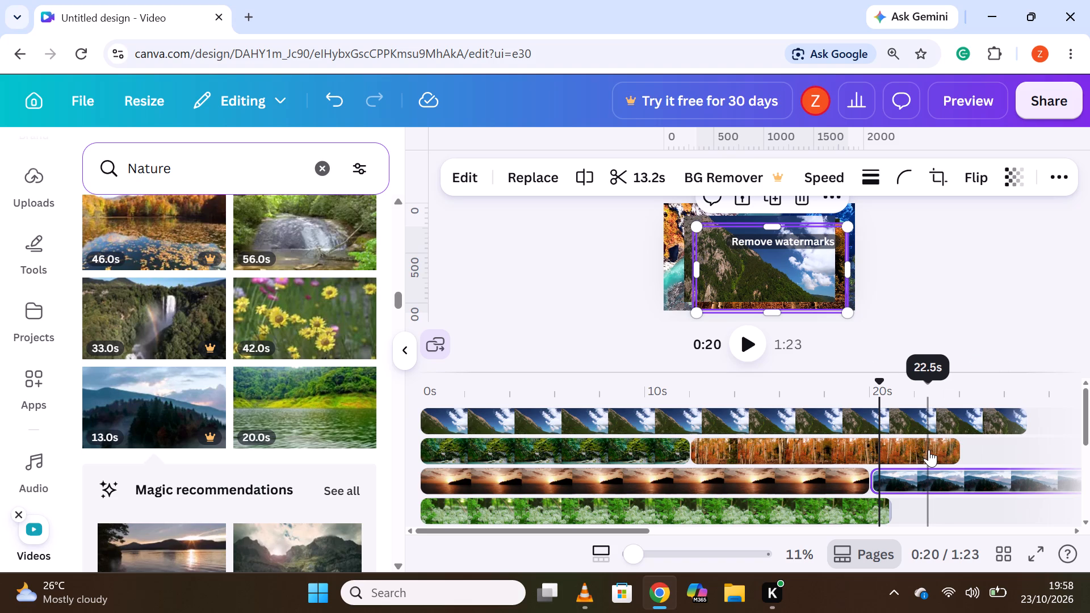
scroll(929, 451, down, 3)
scroll(929, 451, up, 4)
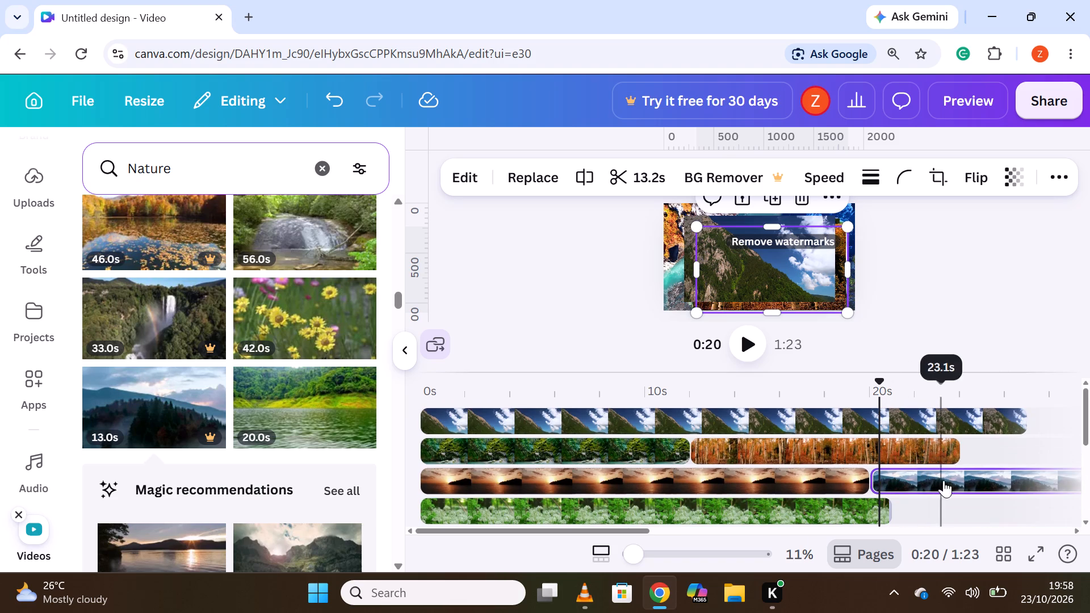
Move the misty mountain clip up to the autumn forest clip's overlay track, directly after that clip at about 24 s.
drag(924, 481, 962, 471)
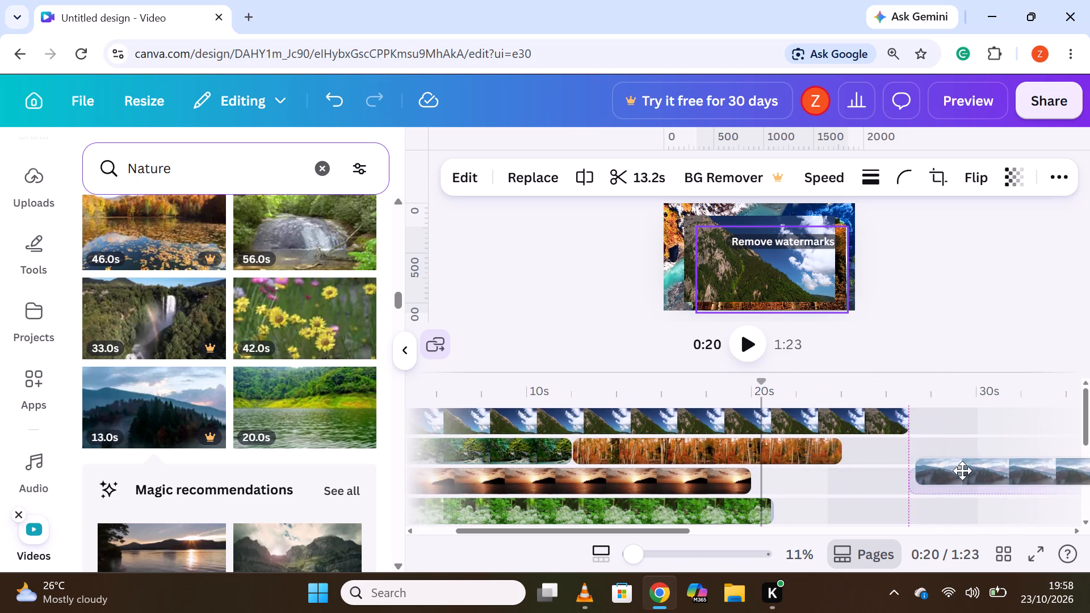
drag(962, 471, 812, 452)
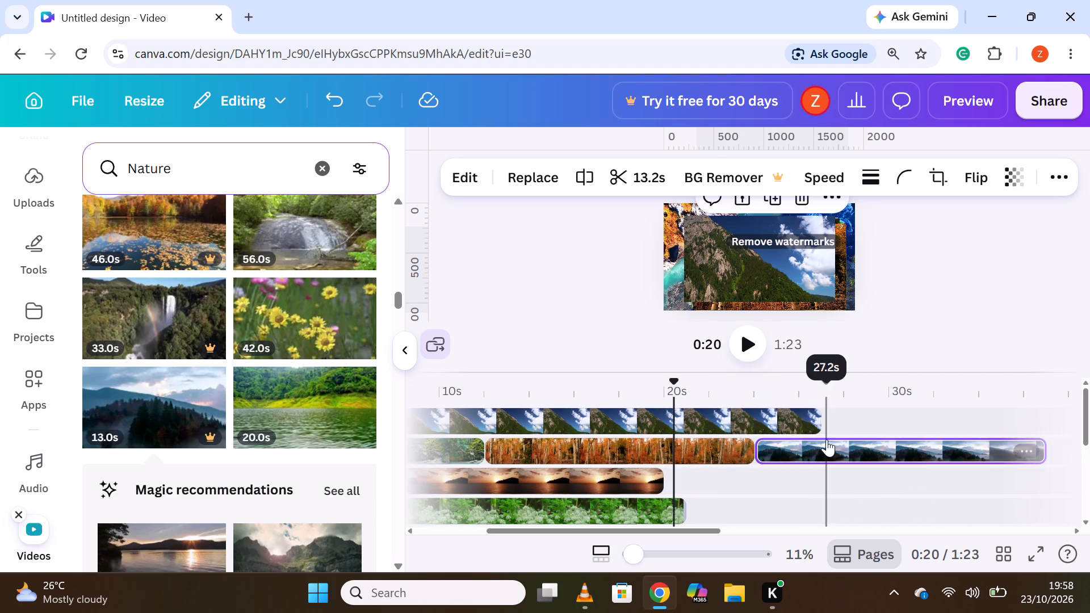
Move the misty mountain clip onto its own new overlay track between the autumn forest and sunset tracks, starting at about 8 s.
drag(827, 440, 740, 476)
drag(740, 473, 733, 473)
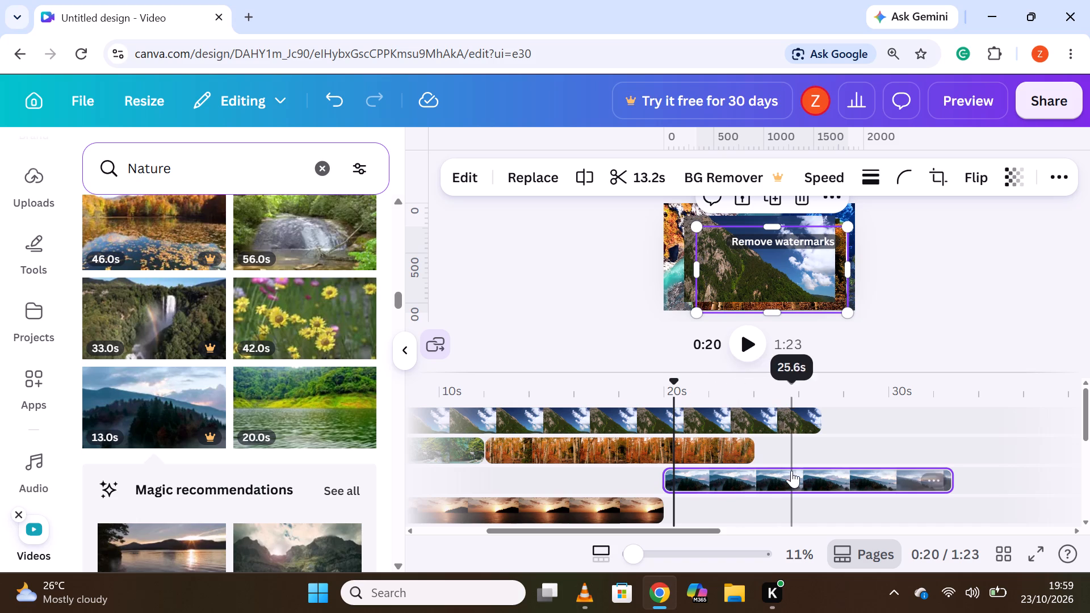
drag(787, 469, 546, 467)
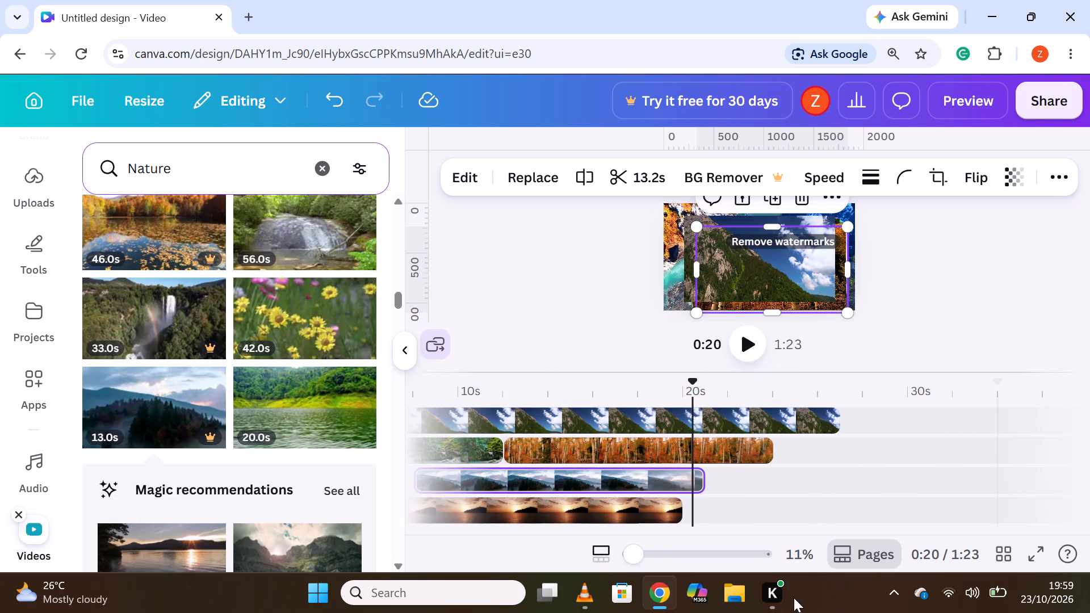
scroll(802, 467, up, 3)
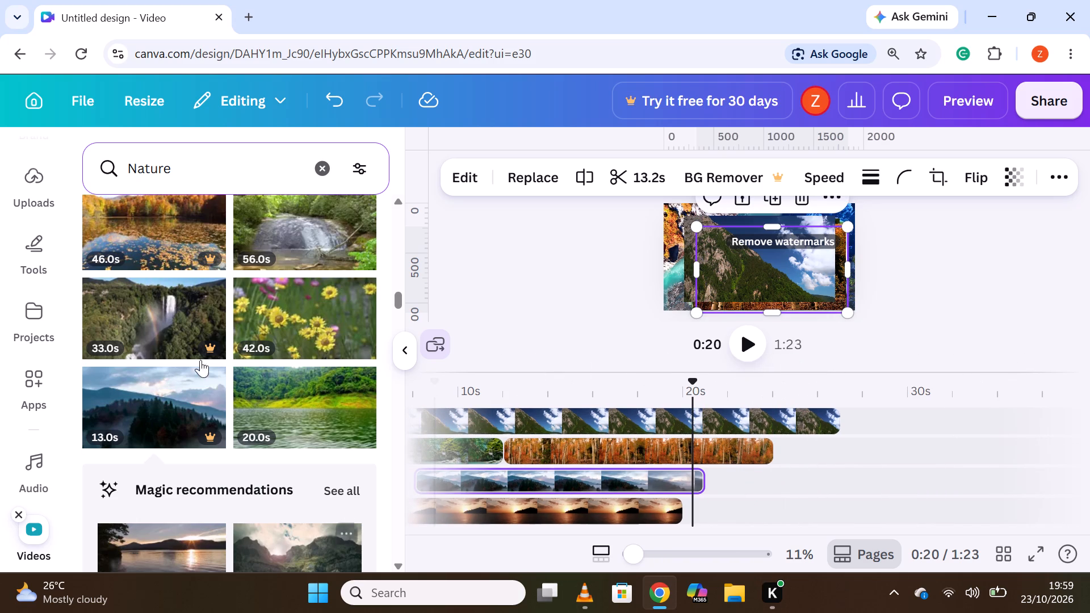